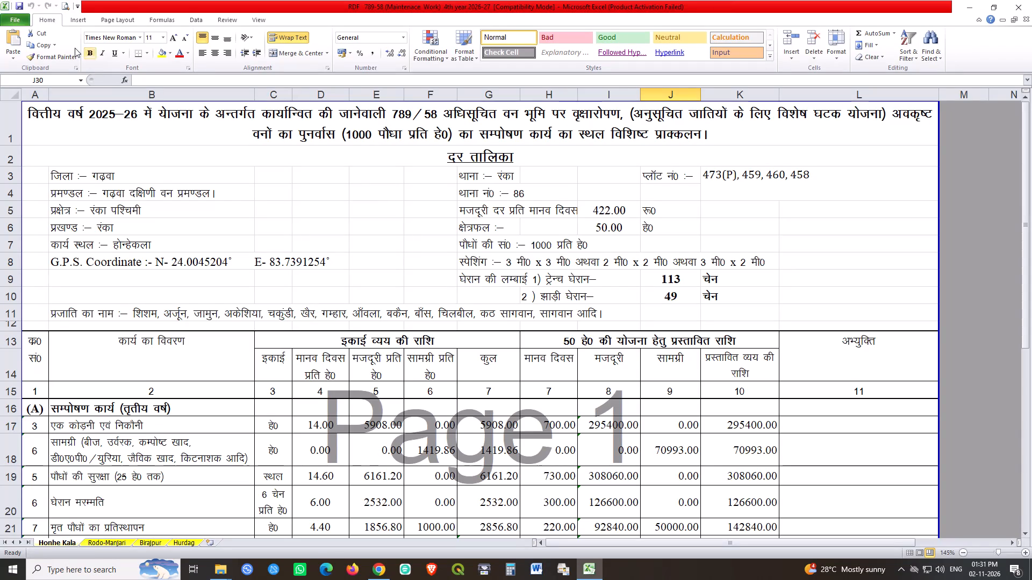
# Save the RDF 789-58 maintenance work 4th year 2026-27 workbook.
pyautogui.tripleClick(16, 5)
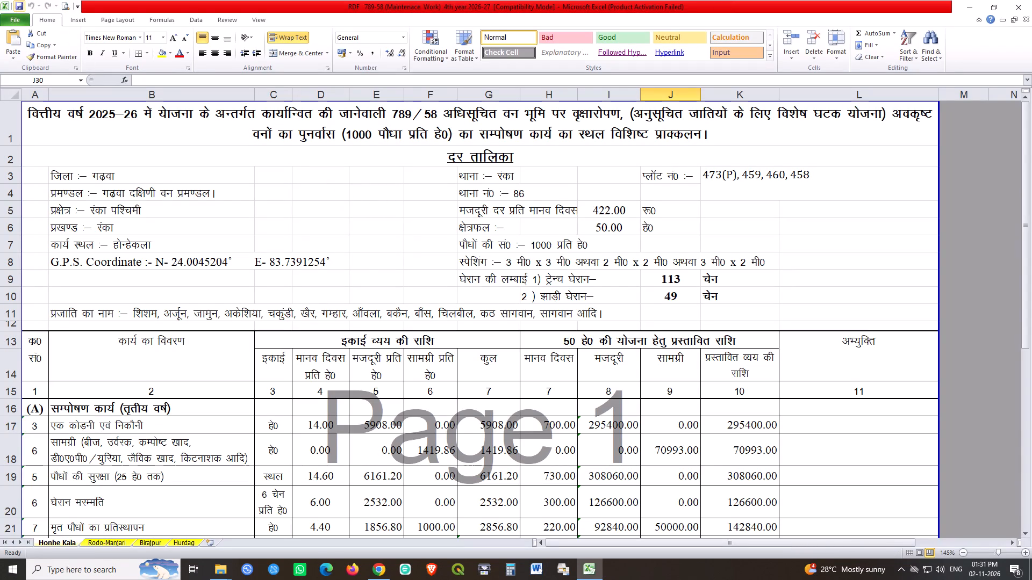
pyautogui.click(375, 204)
pyautogui.hotkey('ctrl', 's')
pyautogui.hotkey('ctrl', 's')
pyautogui.hotkey('ctrl', 's')
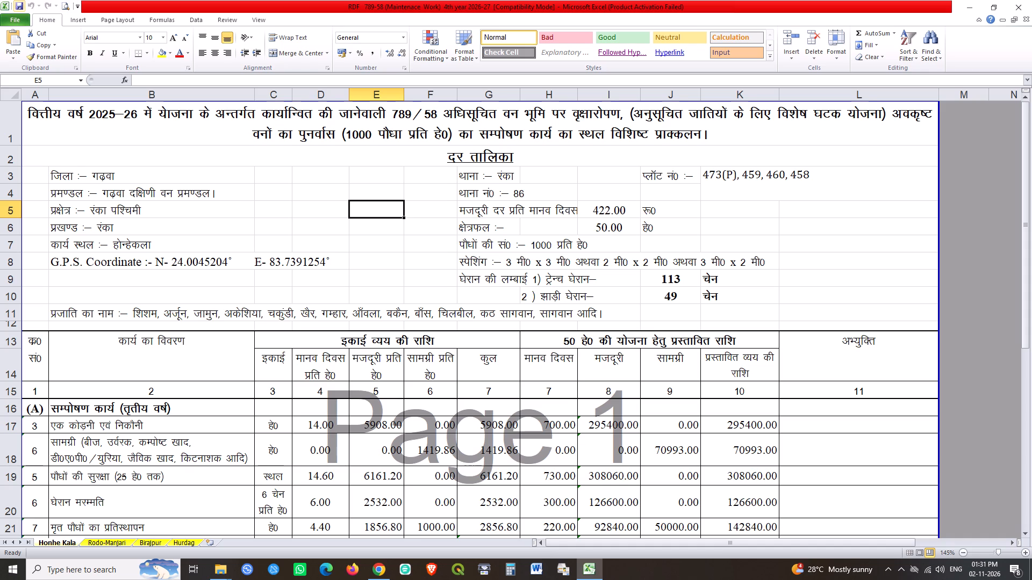
pyautogui.hotkey('ctrl', 's')
pyautogui.hotkey('ctrl', 's')
pyautogui.hotkey('ctrl', 's')
pyautogui.hotkey('ctrl', 's')
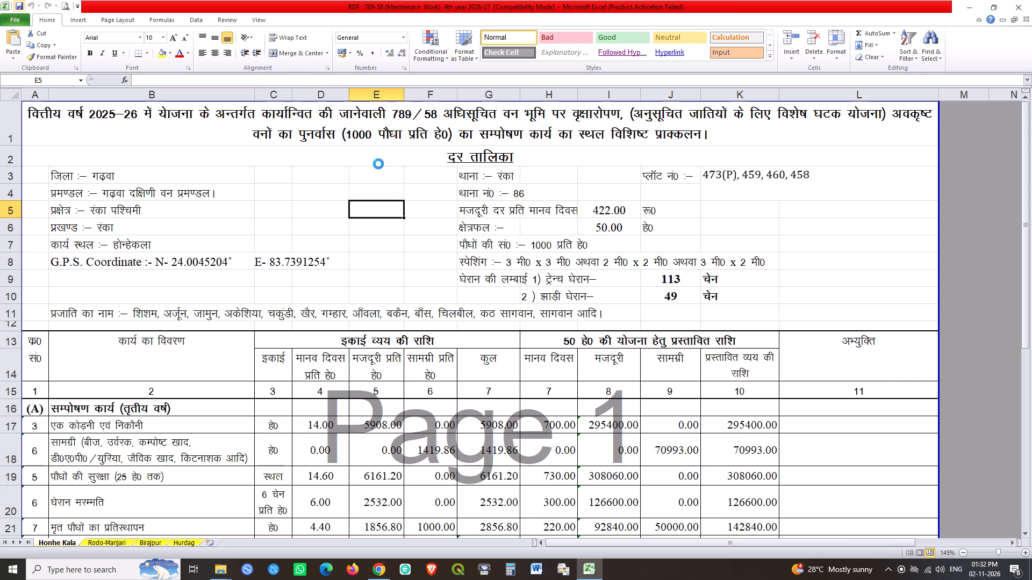
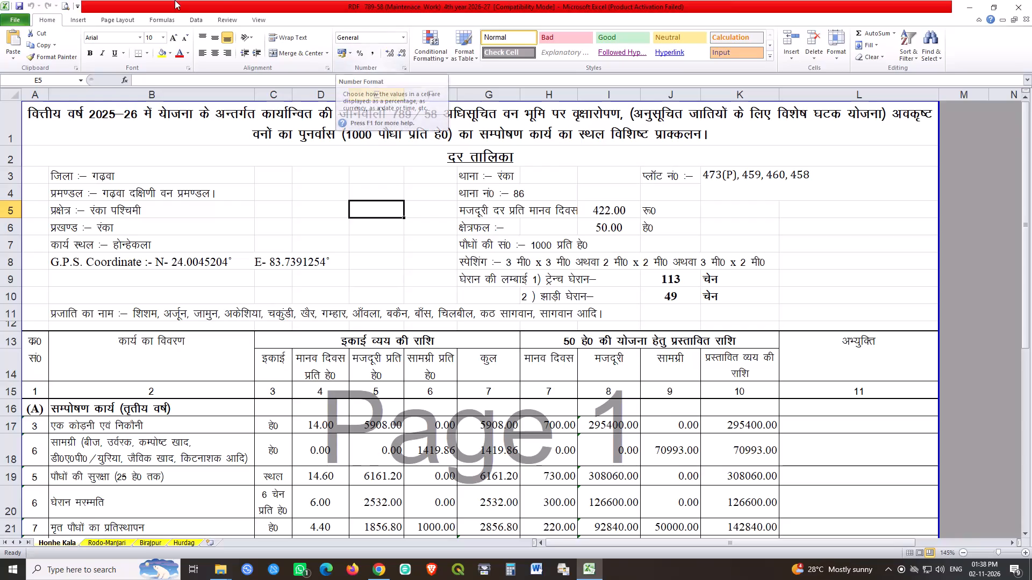
# Save the RDF 789-58 maintenance work workbook again.
pyautogui.click(422, 212)
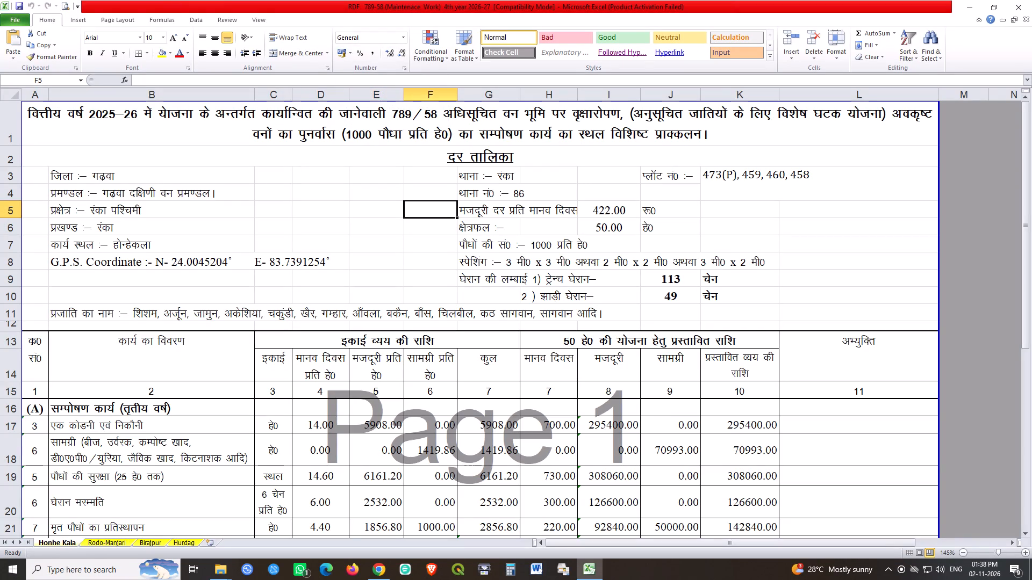
pyautogui.tripleClick(19, 5)
pyautogui.click(19, 5)
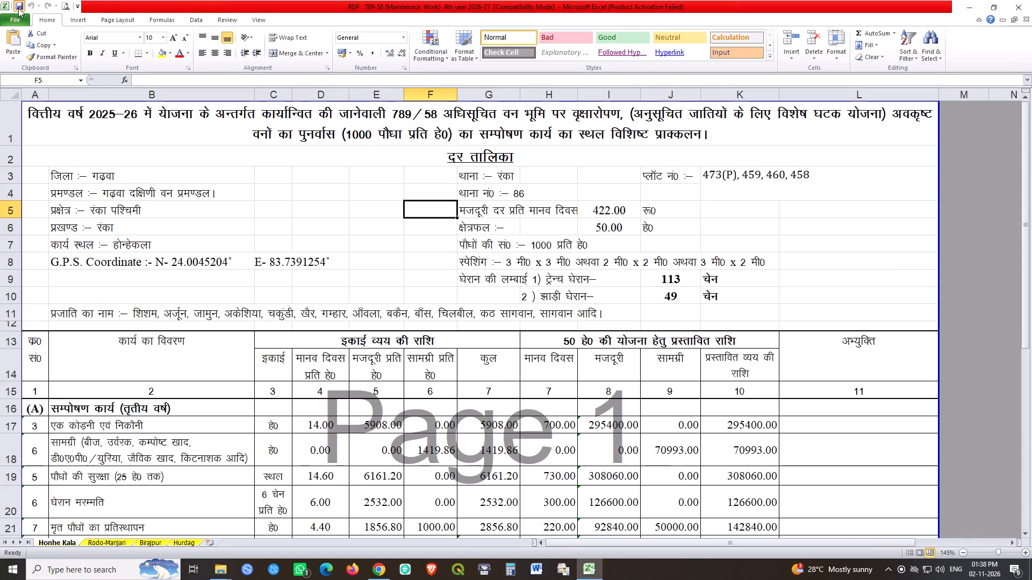
pyautogui.click(18, 8)
pyautogui.click(308, 211)
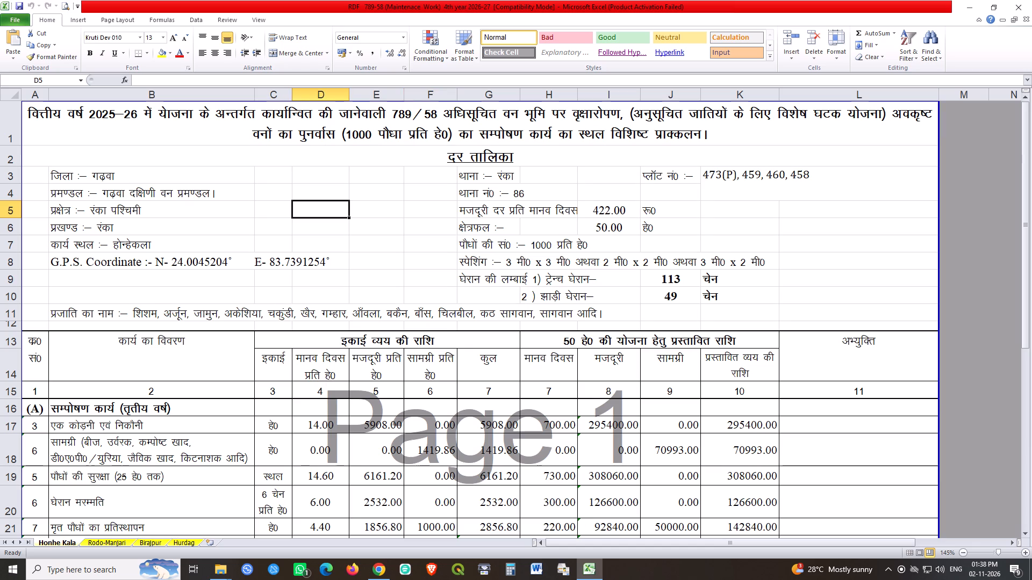
pyautogui.click(22, 5)
pyautogui.click(371, 211)
pyautogui.click(20, 8)
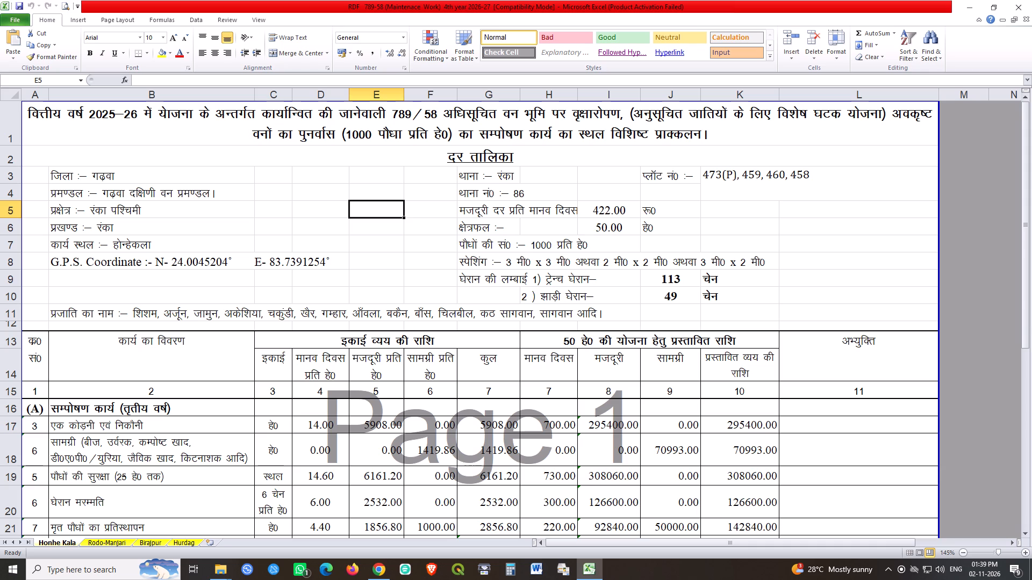
# On the Hurdag sheet, change the financial year in the A1 title to 2026-27.
pyautogui.click(185, 540)
pyautogui.scroll(10, 490, 284)
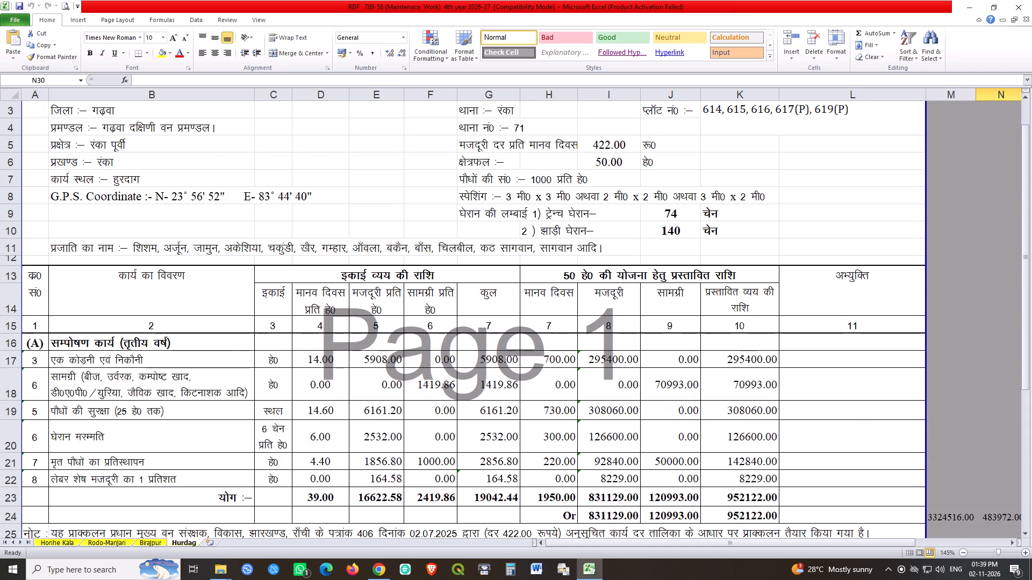
pyautogui.doubleClick(122, 115)
pyautogui.press('Right')
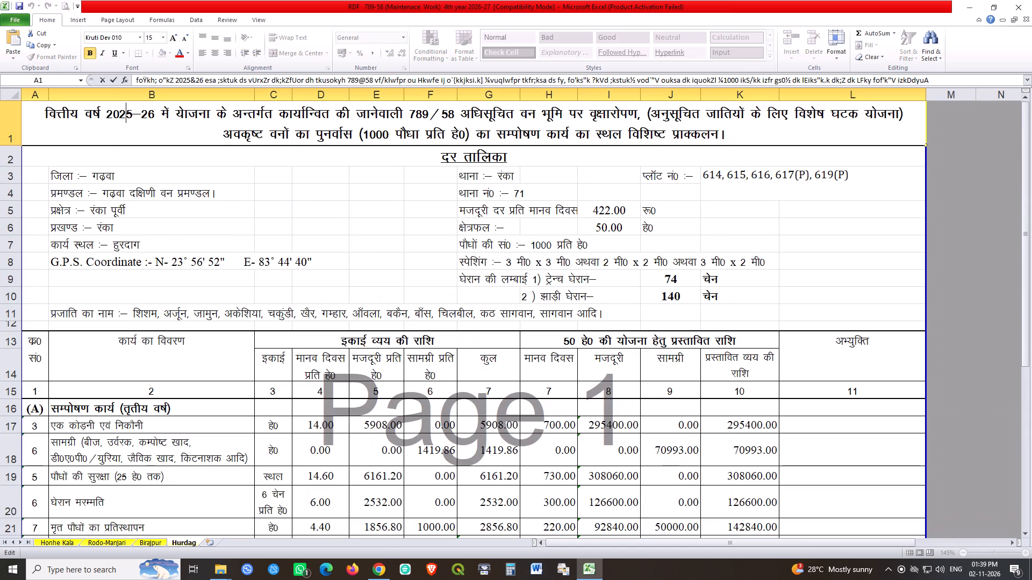
pyautogui.hotkey('shift', 'Right')
pyautogui.press('6')
pyautogui.press('Right')
pyautogui.press('Right')
pyautogui.hotkey('shift', 'Right')
pyautogui.press('7')
pyautogui.press('Return')
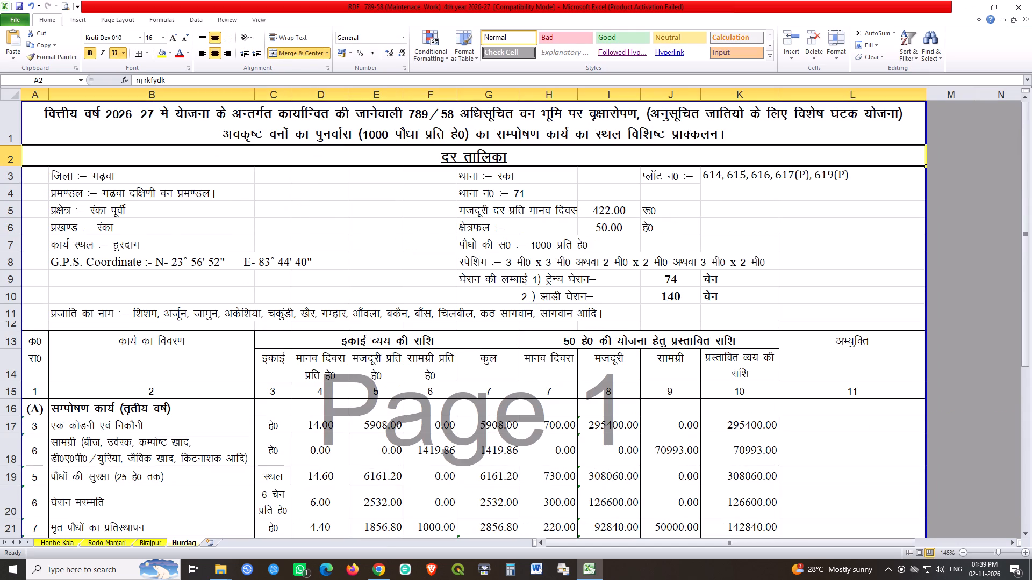
# Copy the Hurdag title from A1 into A1 of the Birajpur, Rodo-Manjari and Honhe Kala sheets.
pyautogui.click(123, 133)
pyautogui.hotkey('ctrl', 'c')
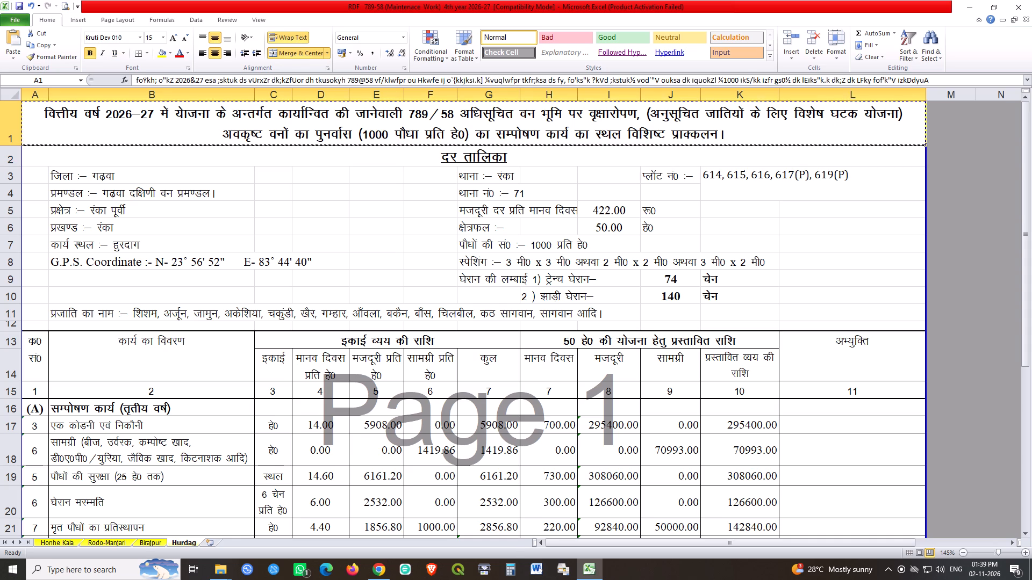
pyautogui.click(149, 543)
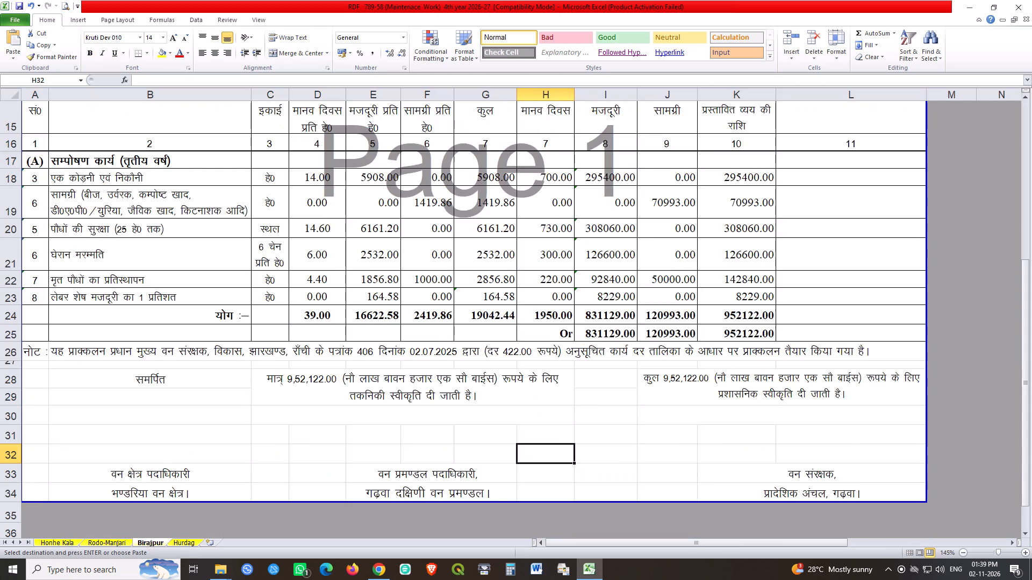
pyautogui.scroll(8, 226, 315)
pyautogui.click(208, 135)
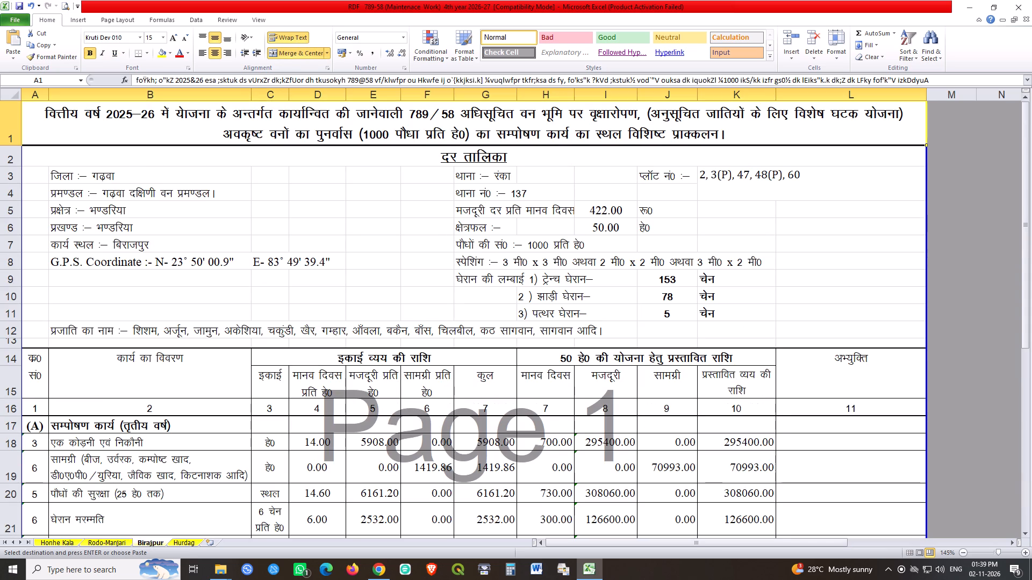
pyautogui.hotkey('ctrl', 'v')
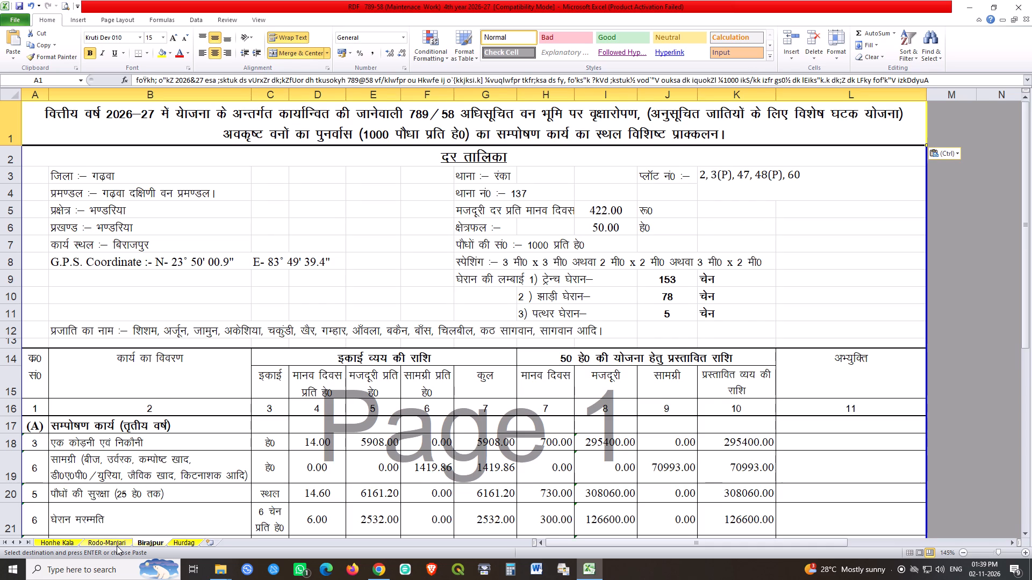
pyautogui.click(117, 546)
pyautogui.scroll(6, 144, 379)
pyautogui.click(191, 108)
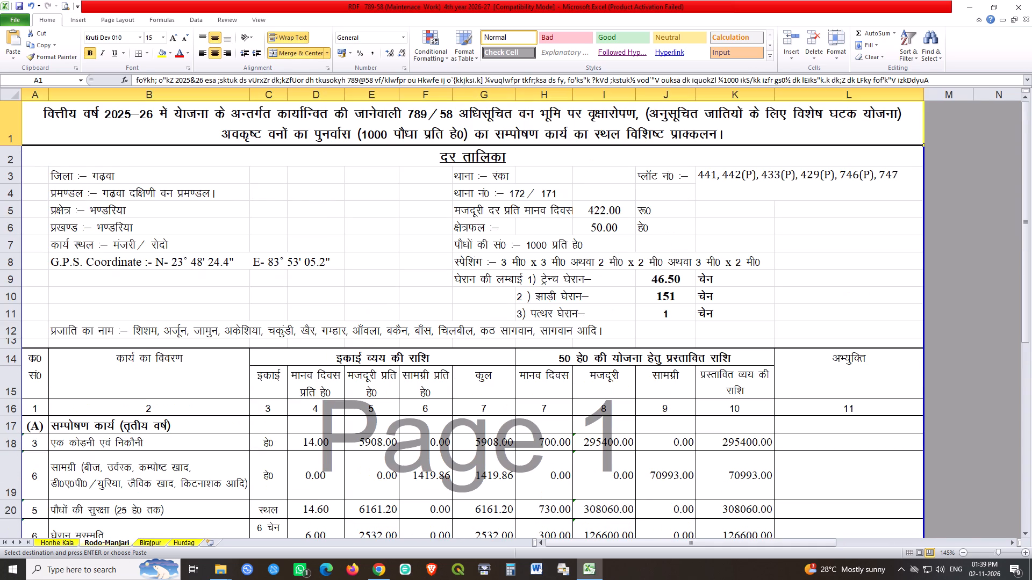
pyautogui.hotkey('ctrl', 'v')
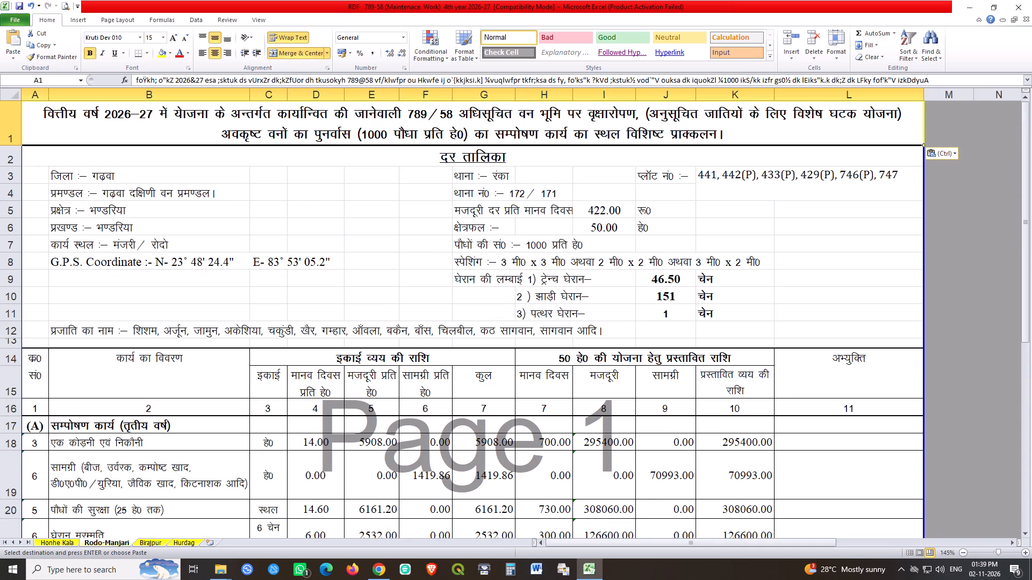
pyautogui.click(61, 543)
pyautogui.scroll(4, 183, 320)
pyautogui.click(243, 128)
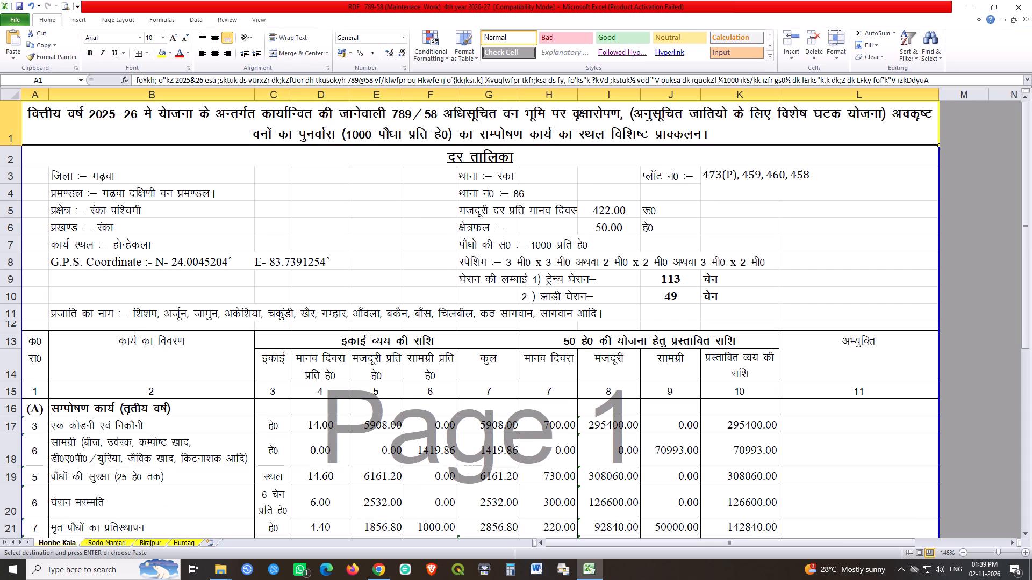
pyautogui.hotkey('ctrl', 'v')
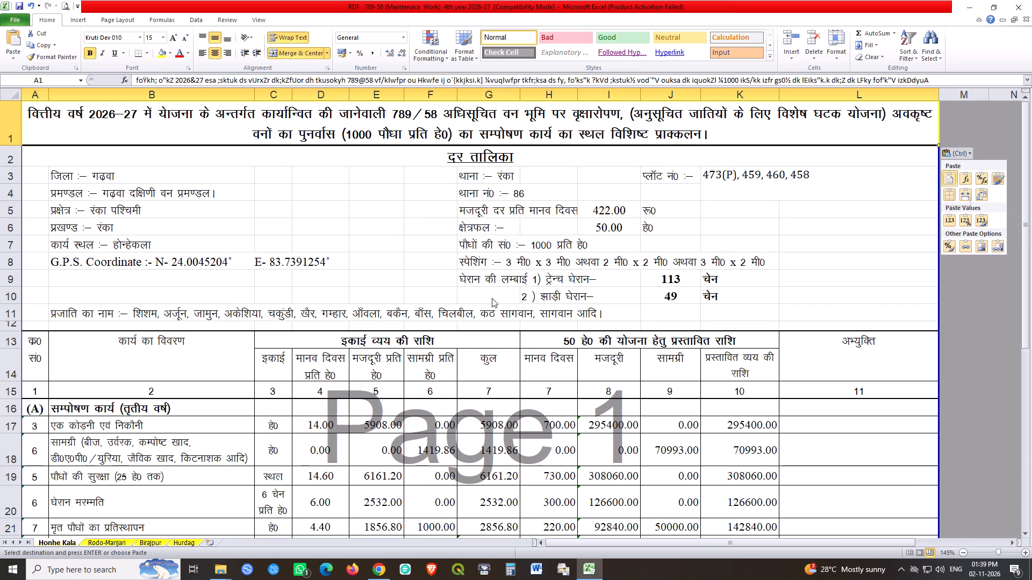
pyautogui.click(864, 229)
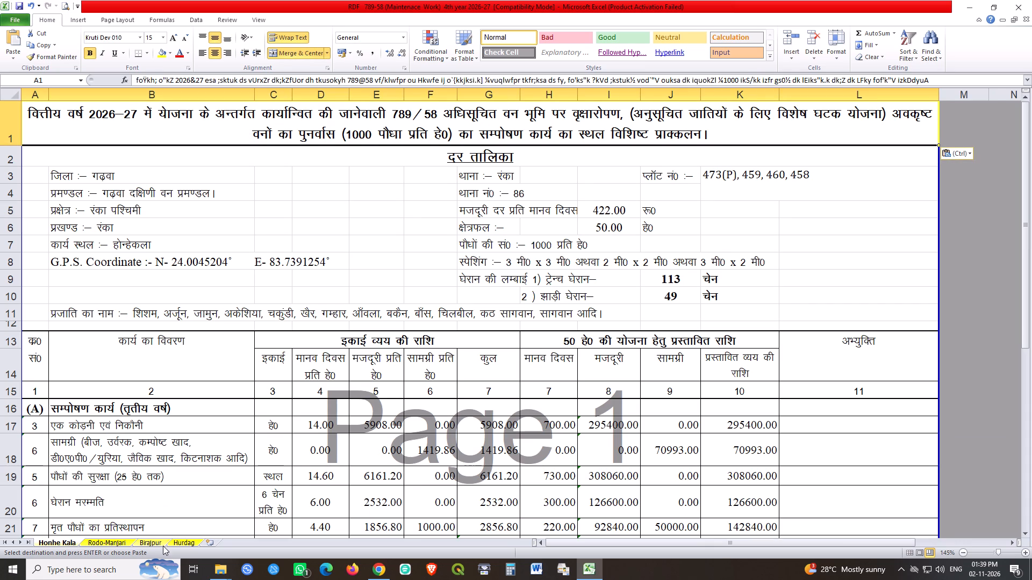
# On the Hurdag sheet, set the wage rate per man-day in I5 to 468.
pyautogui.click(189, 541)
pyautogui.doubleClick(317, 214)
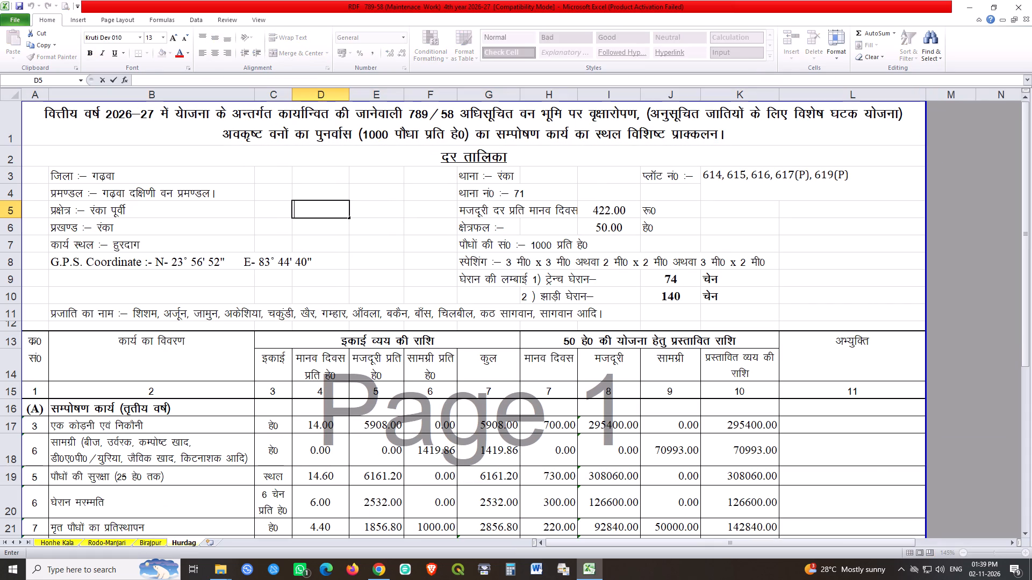
pyautogui.click(338, 243)
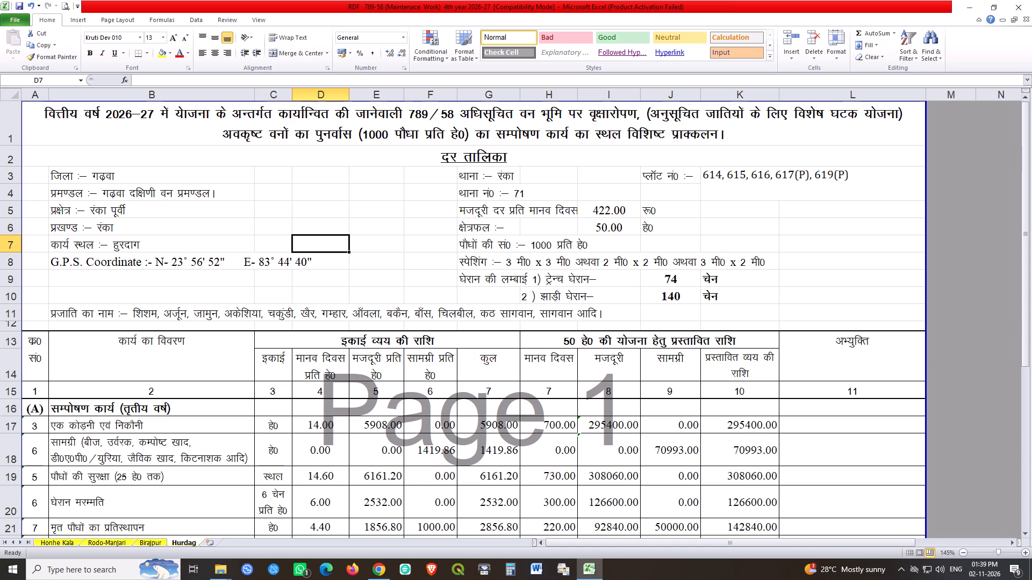
pyautogui.click(611, 200)
pyautogui.click(611, 202)
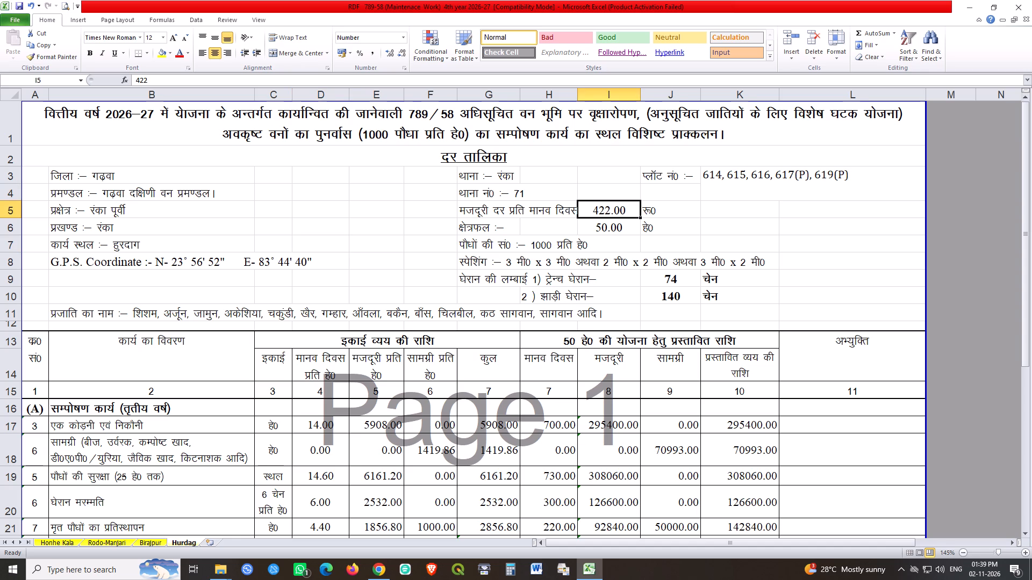
pyautogui.write('468')
pyautogui.press('Return')
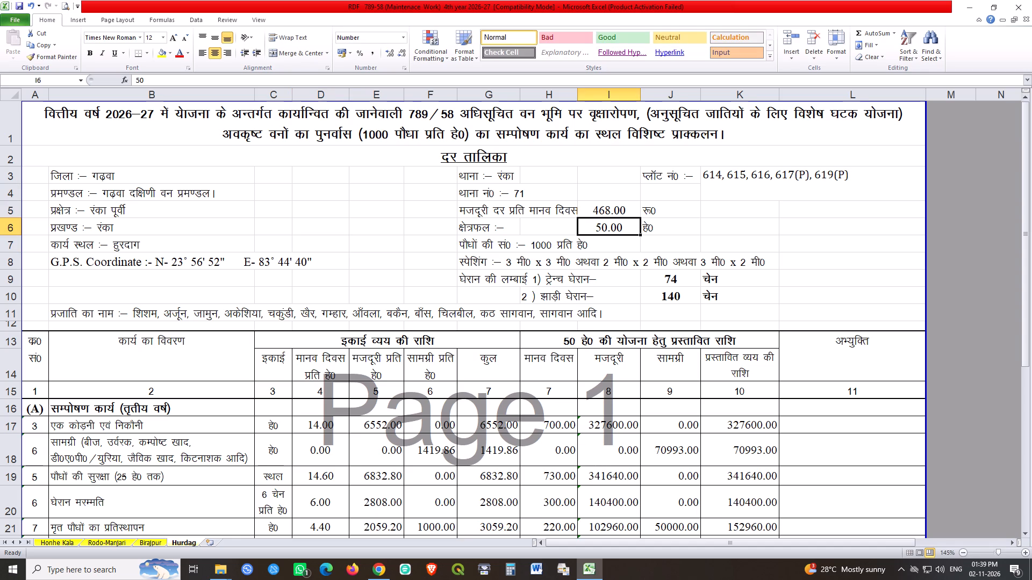
# Set the wage rate per man-day in I5 to 468 on the Birajpur, Rodo-Manjari and Honhe Kala sheets.
pyautogui.click(153, 542)
pyautogui.click(619, 207)
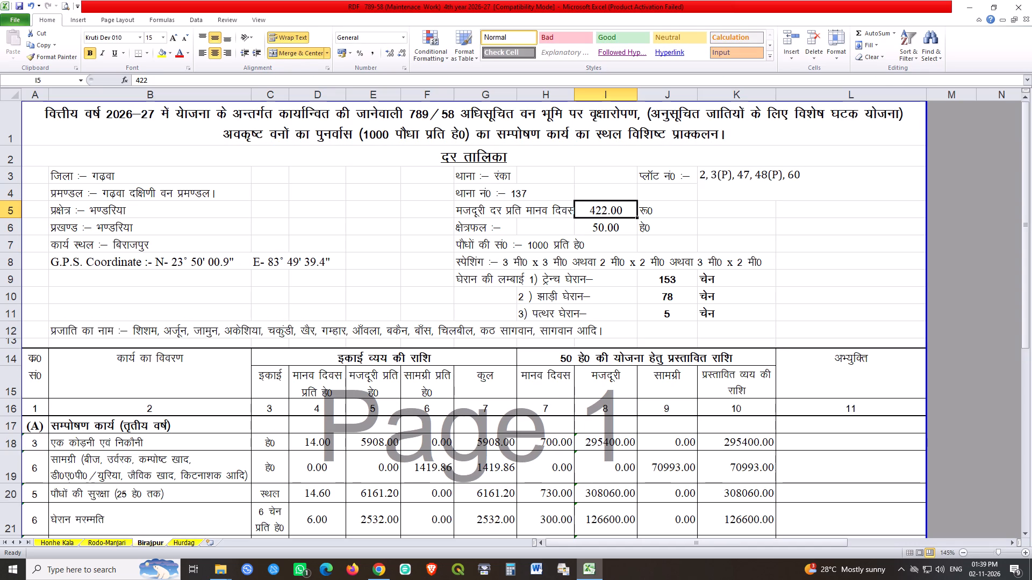
pyautogui.write('468')
pyautogui.press('Return')
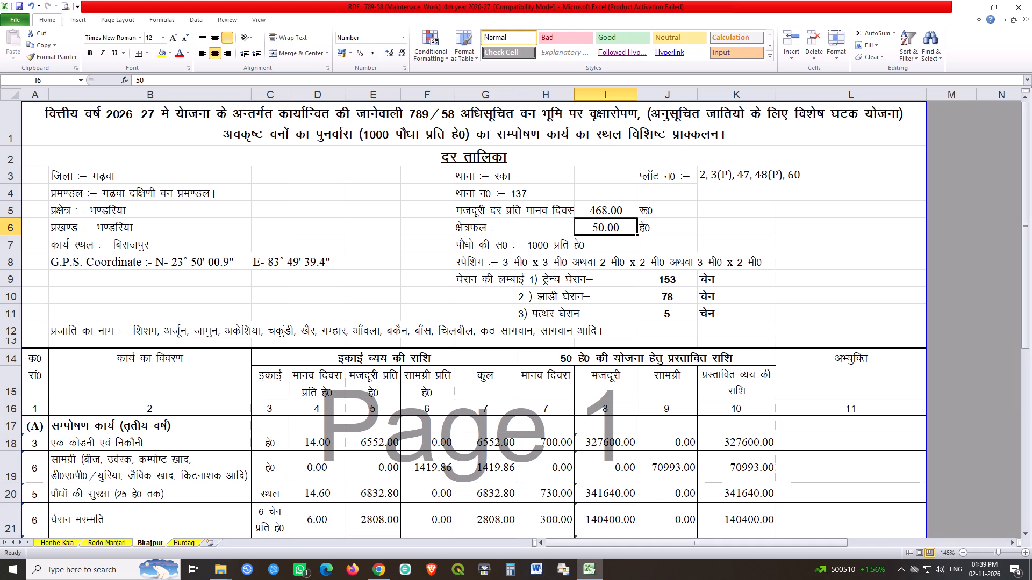
pyautogui.click(107, 539)
pyautogui.click(611, 217)
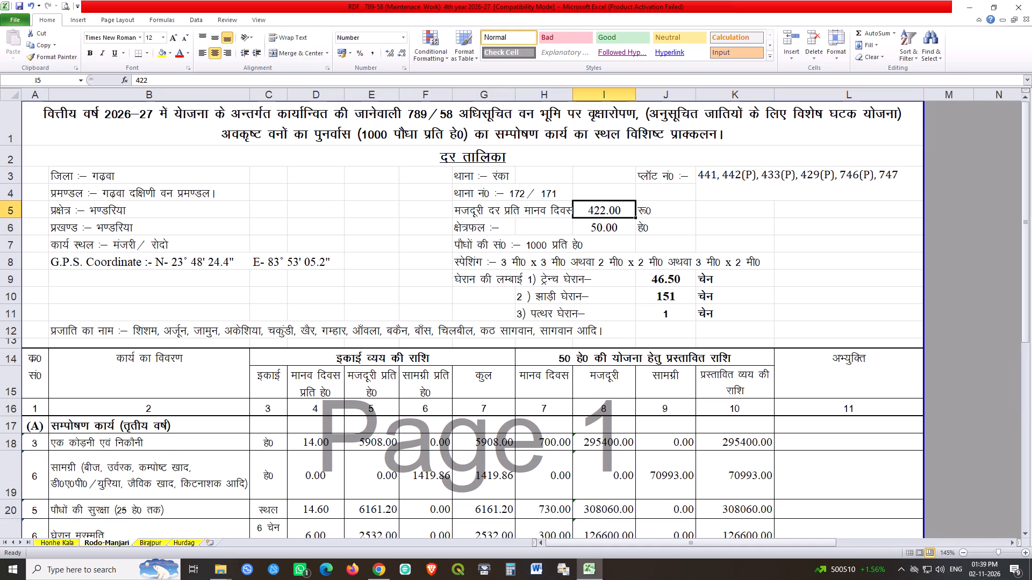
pyautogui.write('468')
pyautogui.press('Return')
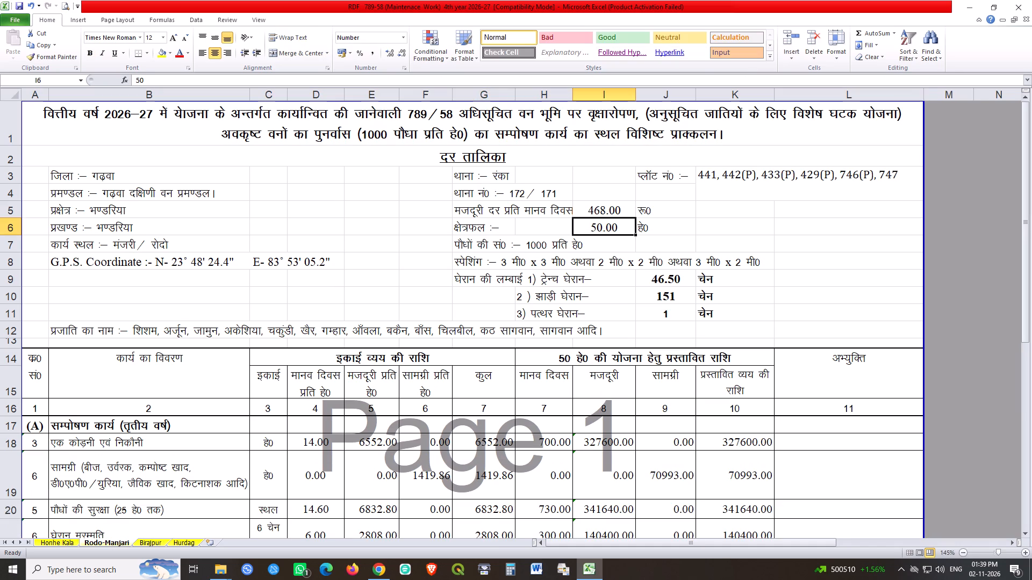
pyautogui.click(60, 546)
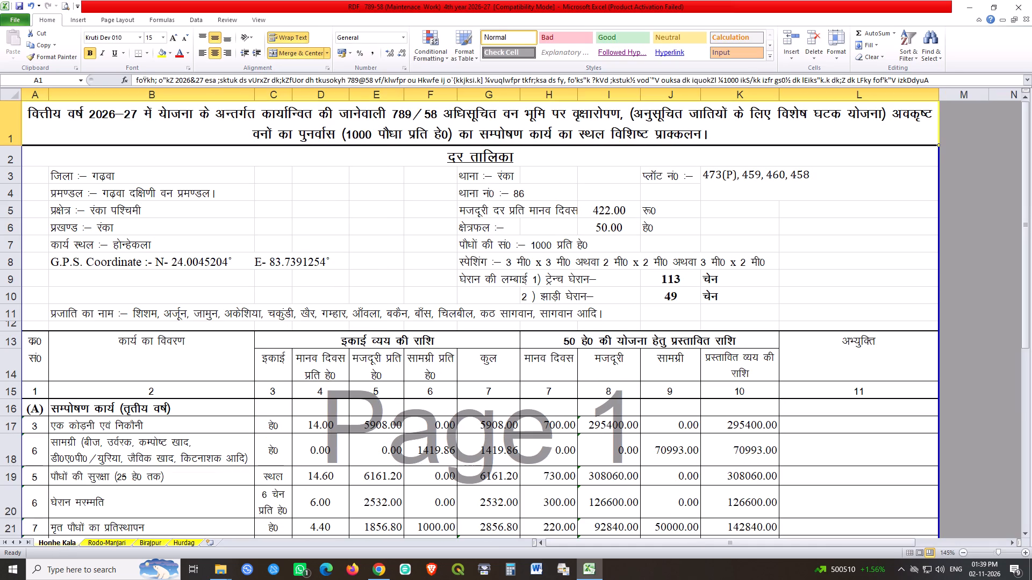
pyautogui.click(597, 206)
pyautogui.write('468')
pyautogui.press('Return')
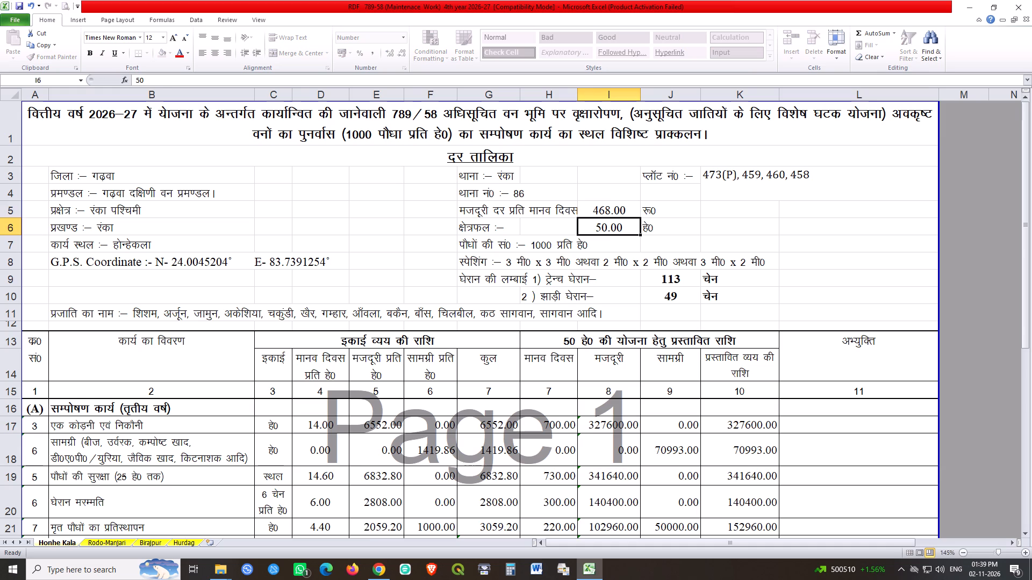
# Check the title and wage rate on the Rodo-Manjari, Birajpur and Hurdag sheets and save the workbook.
pyautogui.click(121, 538)
pyautogui.click(119, 541)
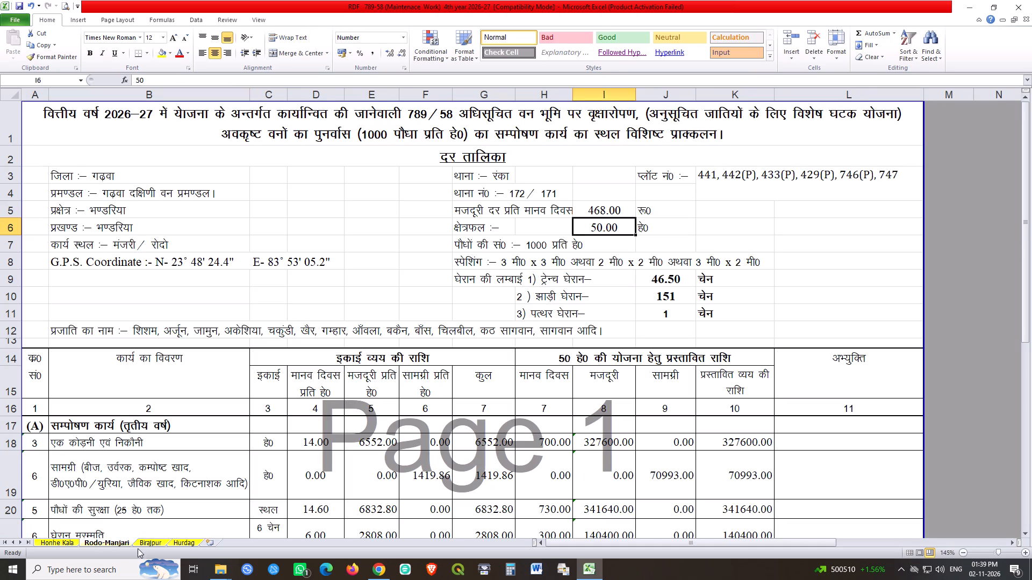
pyautogui.click(145, 548)
pyautogui.click(152, 544)
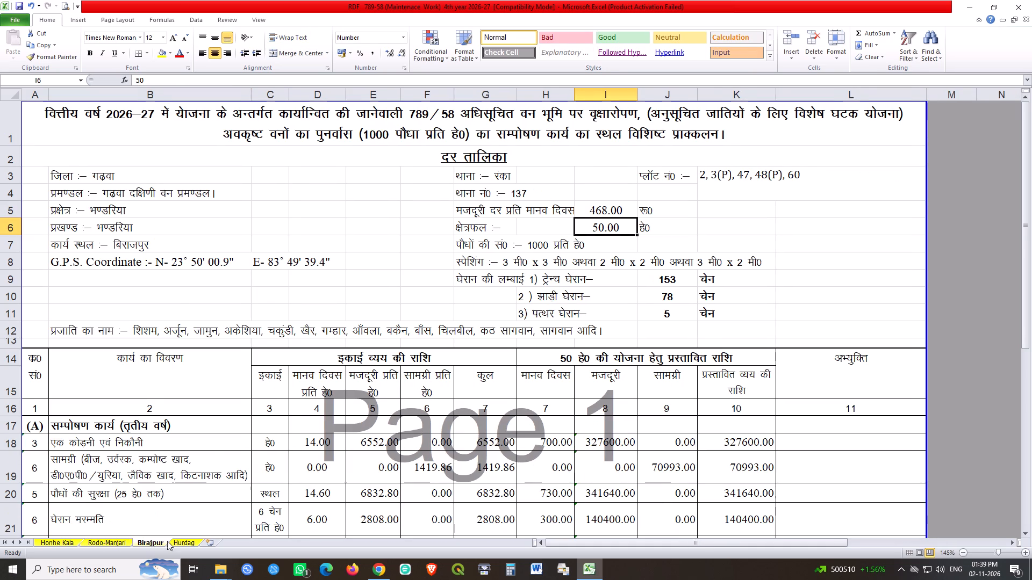
pyautogui.click(174, 540)
pyautogui.click(797, 224)
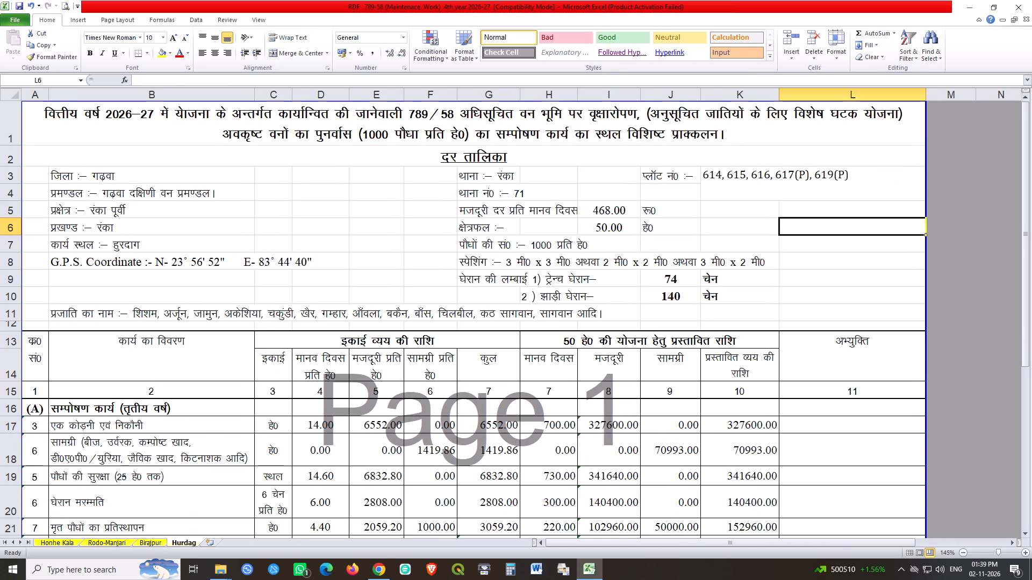
pyautogui.hotkey('ctrl', 's')
pyautogui.hotkey('ctrl', 's')
pyautogui.hotkey('ctrl', 's')
pyautogui.hotkey('ctrl', 's')
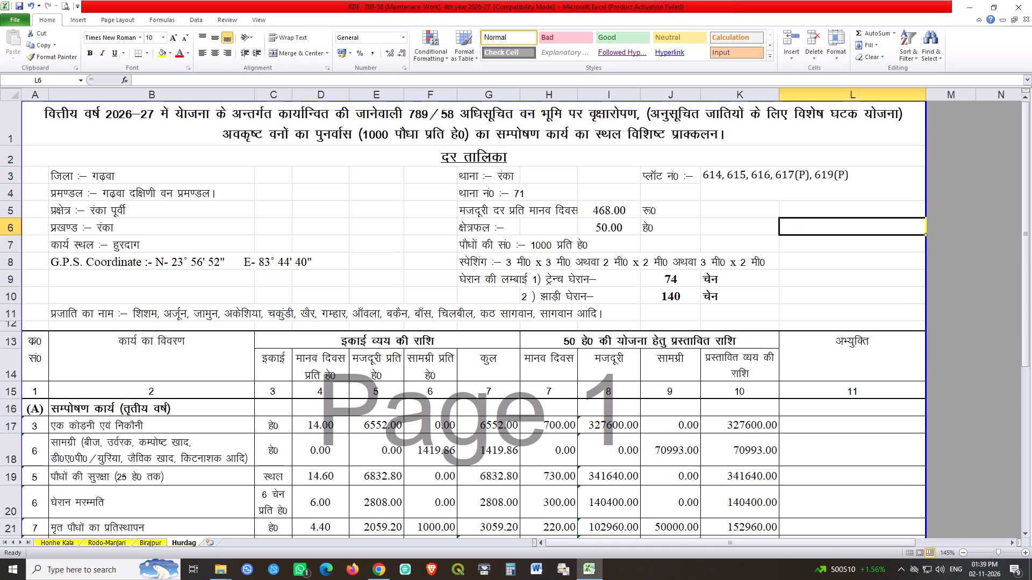
# On the Hurdag sheet, change the year in the section (A) heading in B16 to चतुर्थ, using the Kruti Dev text prqFkZ.
pyautogui.scroll(-1, 790, 308)
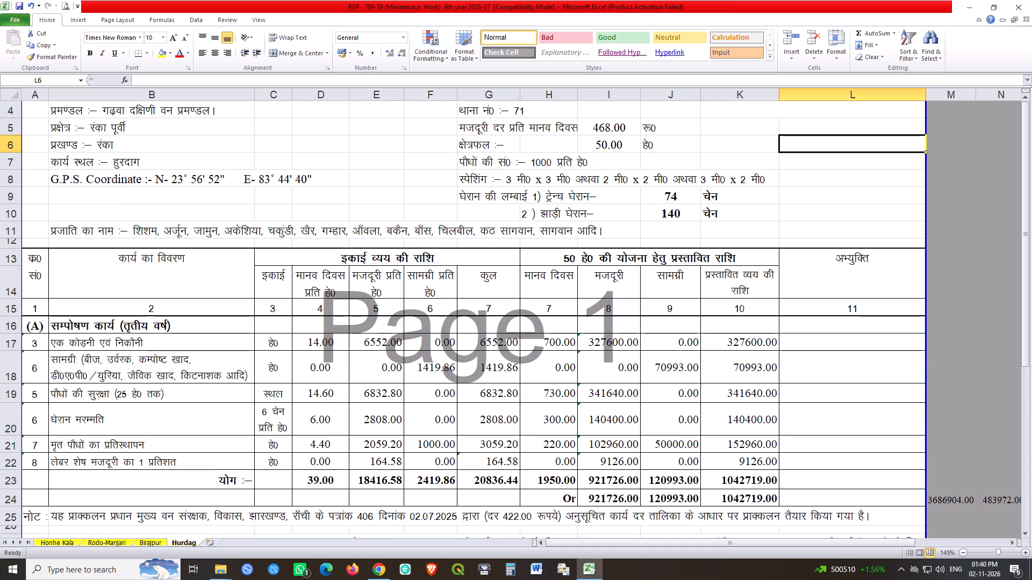
pyautogui.click(89, 327)
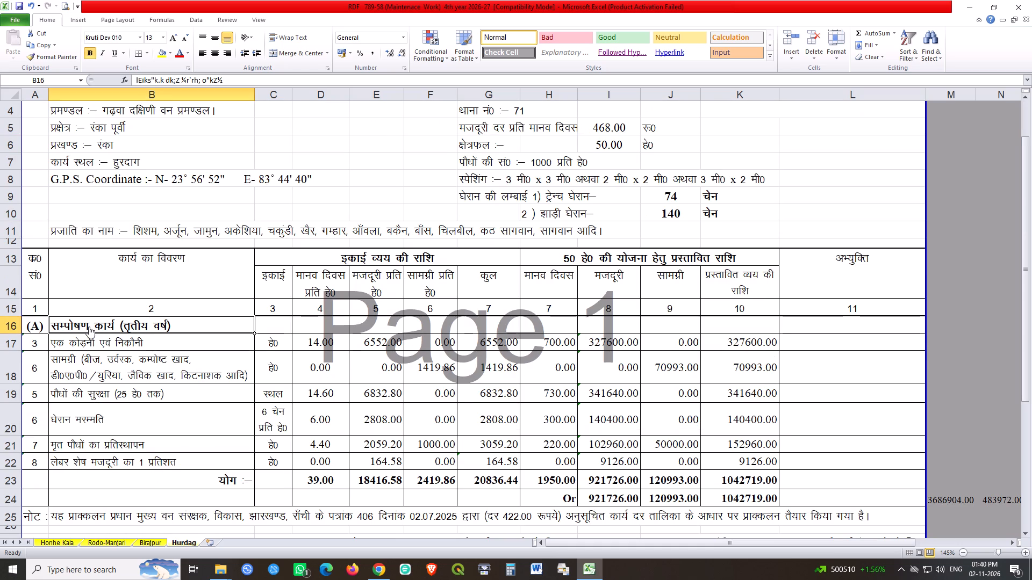
pyautogui.doubleClick(125, 322)
pyautogui.moveTo(125, 322); pyautogui.dragTo(148, 325)
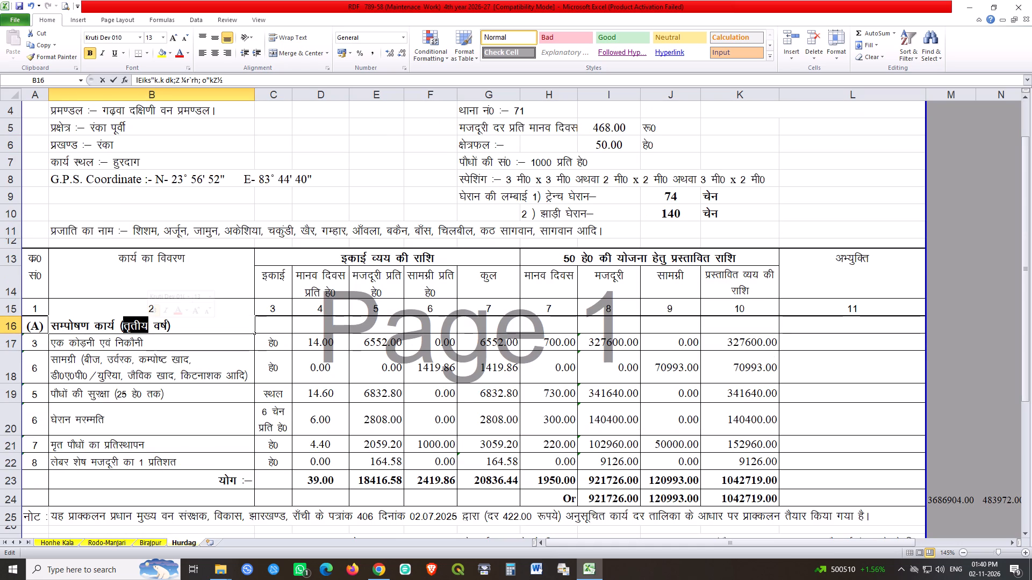
pyautogui.write('prqFkZ')
pyautogui.press('Return')
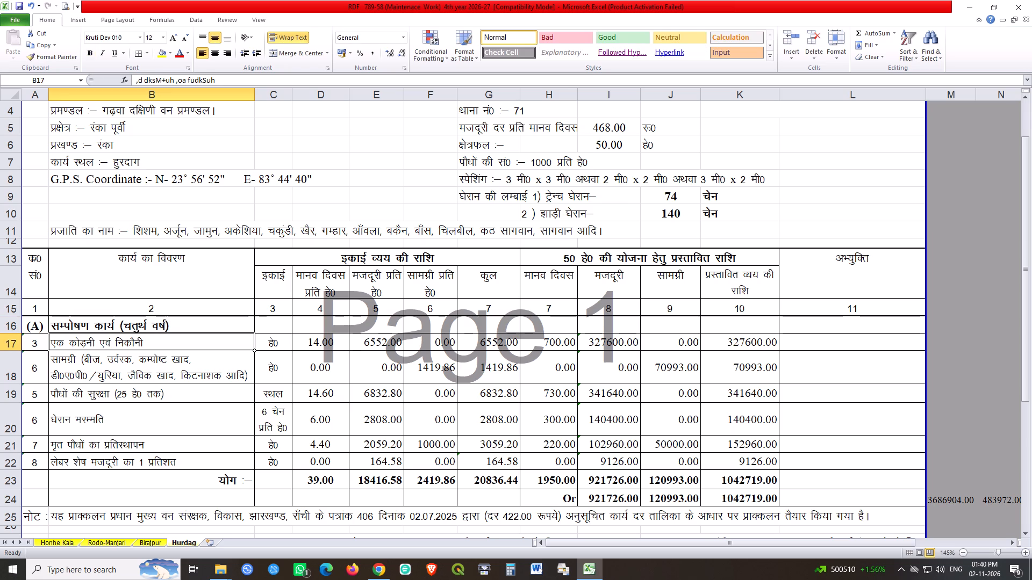
# Copy the Hurdag heading in B16 into B17 of Birajpur and Rodo-Manjari and B16 of Honhe Kala, and save the workbook.
pyautogui.click(148, 325)
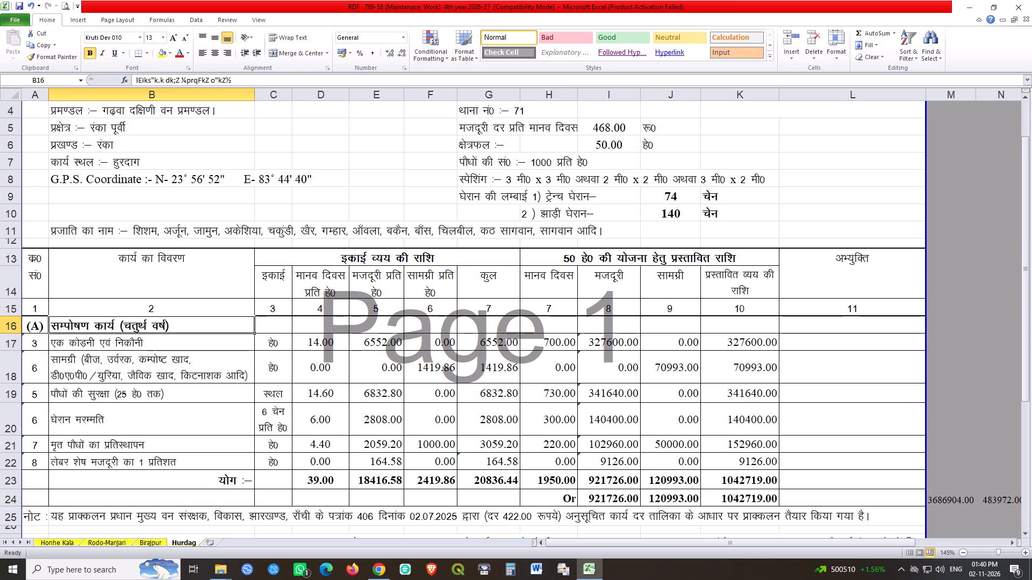
pyautogui.hotkey('ctrl', 'c')
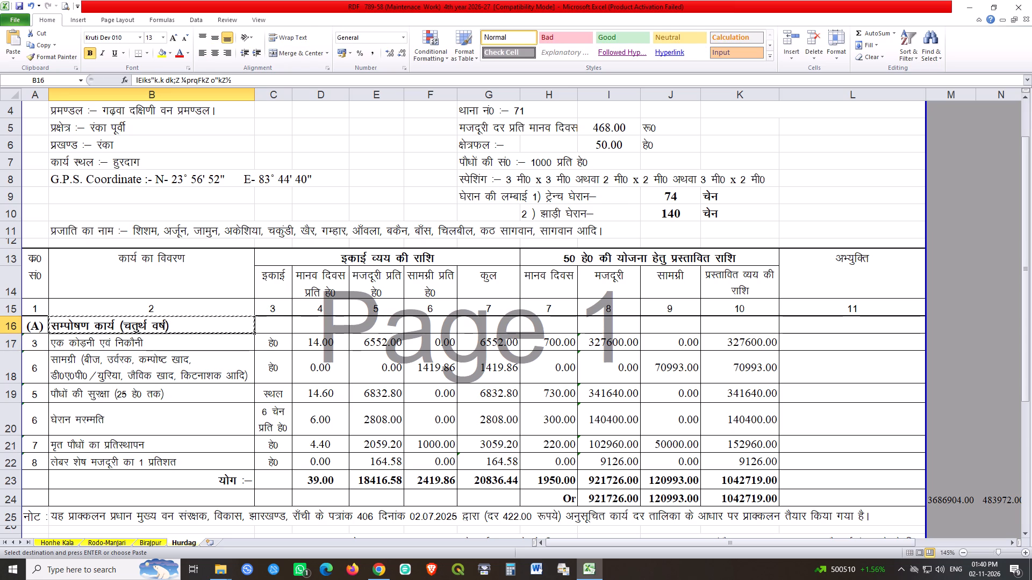
pyautogui.click(150, 543)
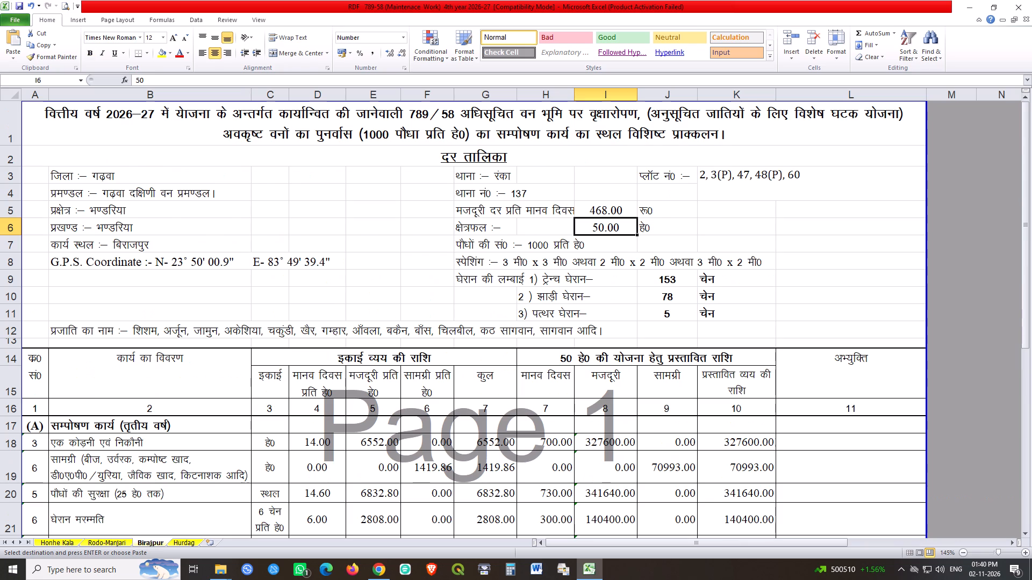
pyautogui.click(81, 432)
pyautogui.hotkey('ctrl', 'v')
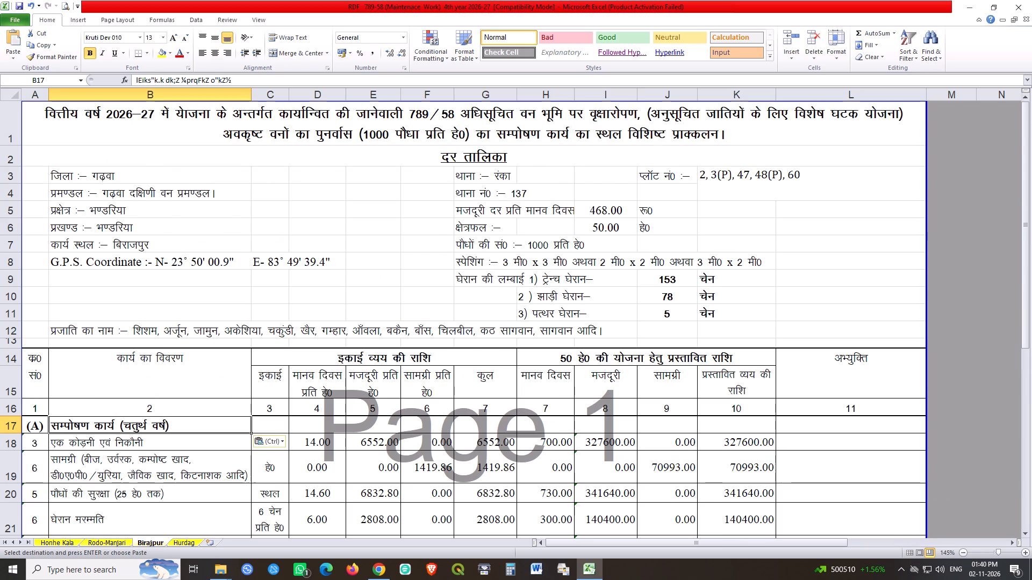
pyautogui.click(116, 545)
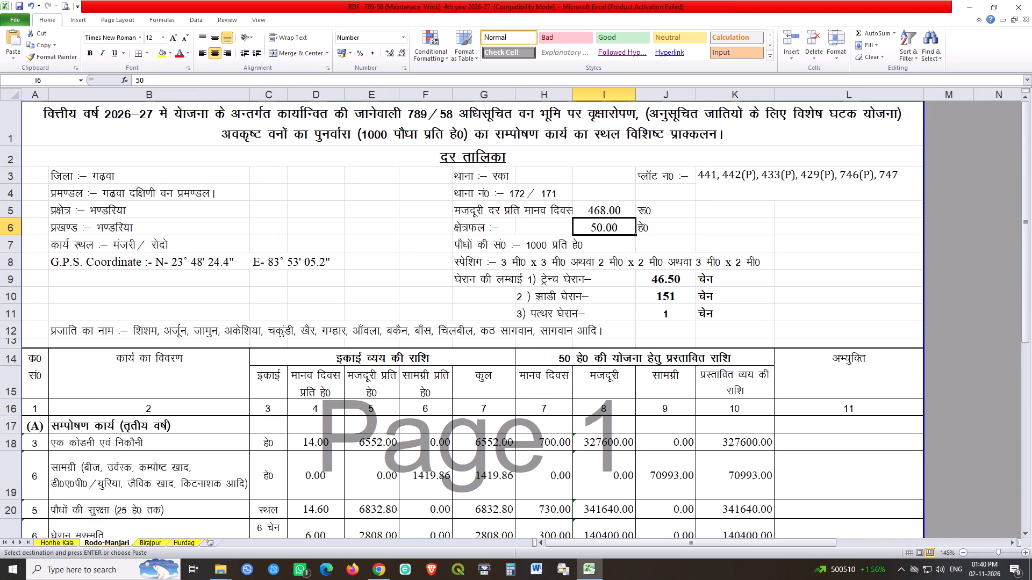
pyautogui.click(148, 423)
pyautogui.hotkey('ctrl', 'v')
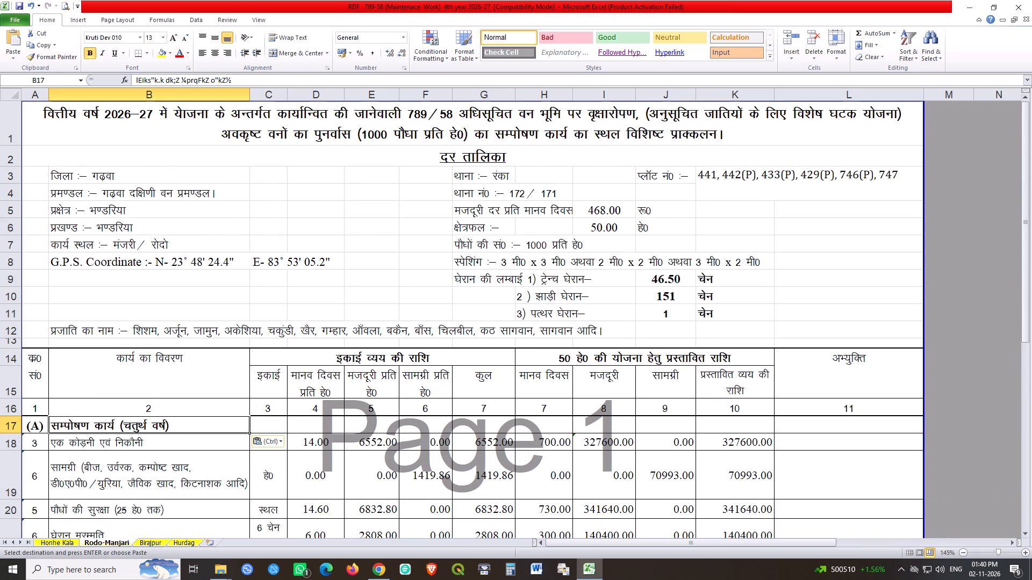
pyautogui.click(69, 543)
pyautogui.click(150, 403)
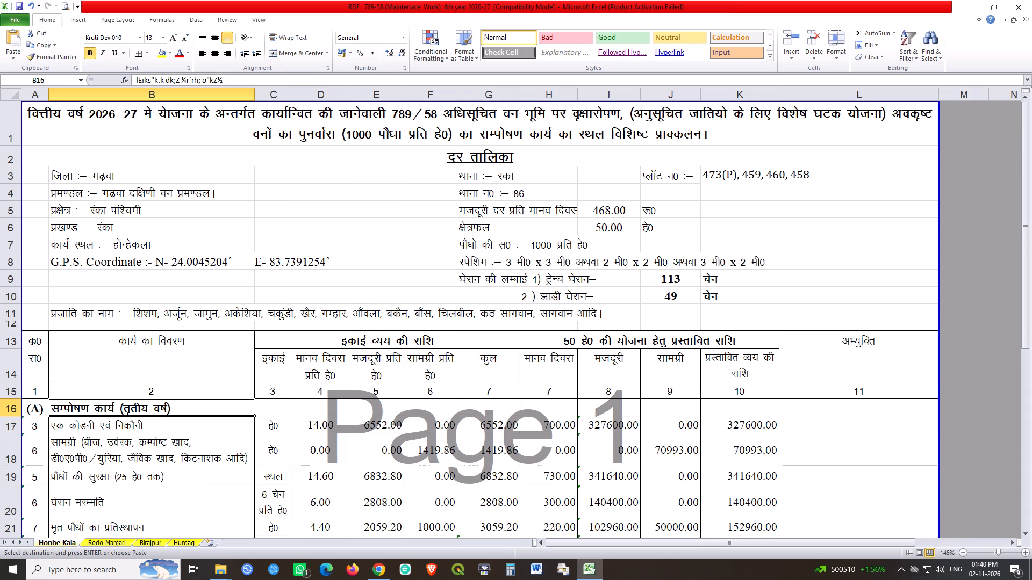
pyautogui.hotkey('ctrl', 'v')
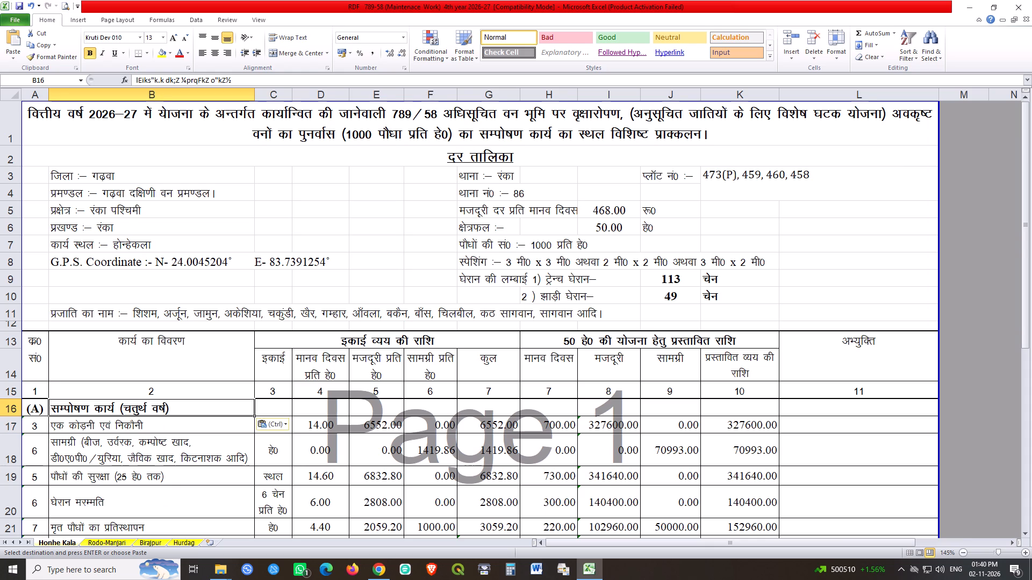
pyautogui.hotkey('ctrl', 's')
# On the Hurdag sheet, clear the stray figures outside the print area in M24:O25.
pyautogui.click(184, 544)
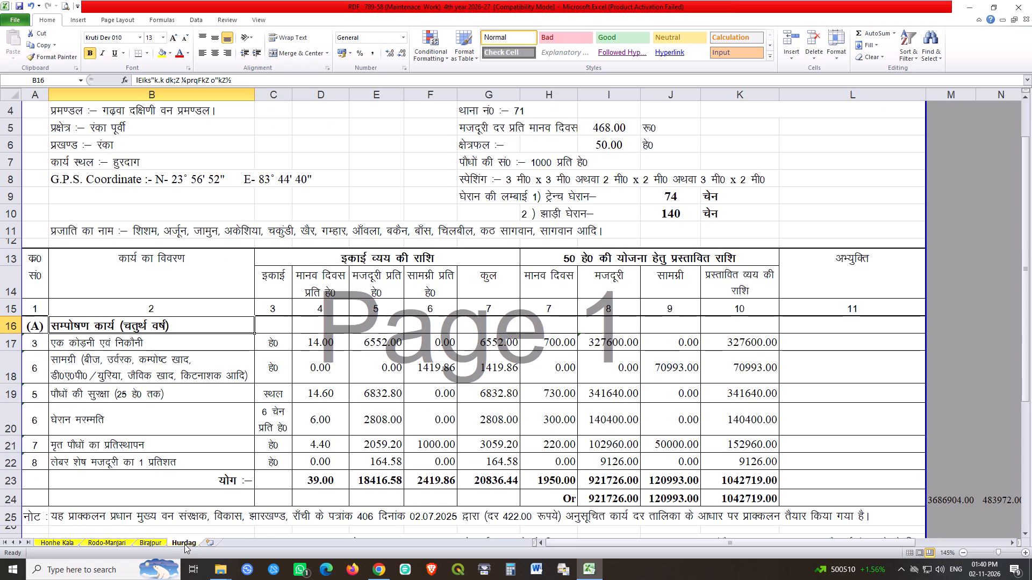
pyautogui.click(165, 338)
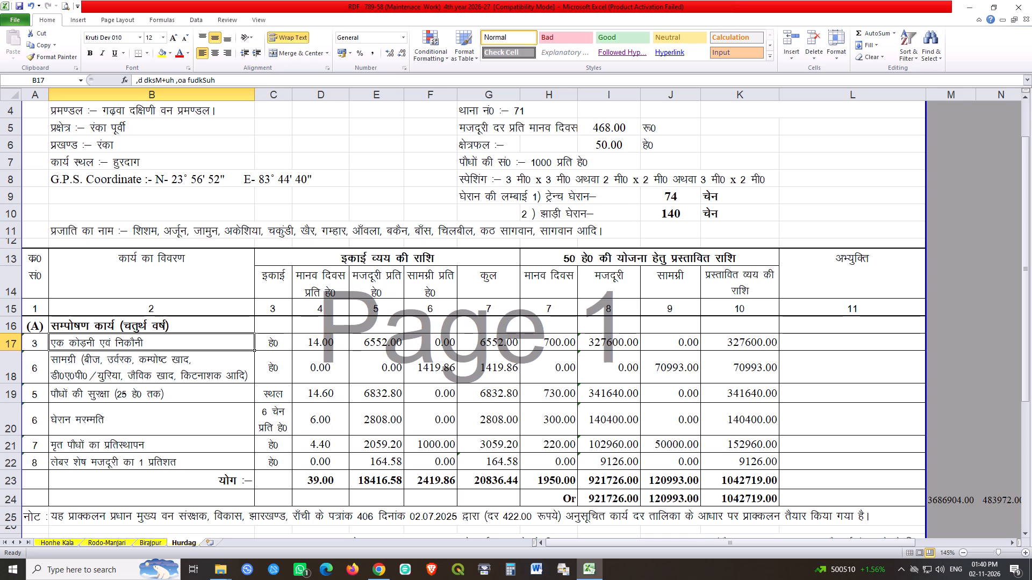
pyautogui.click(822, 341)
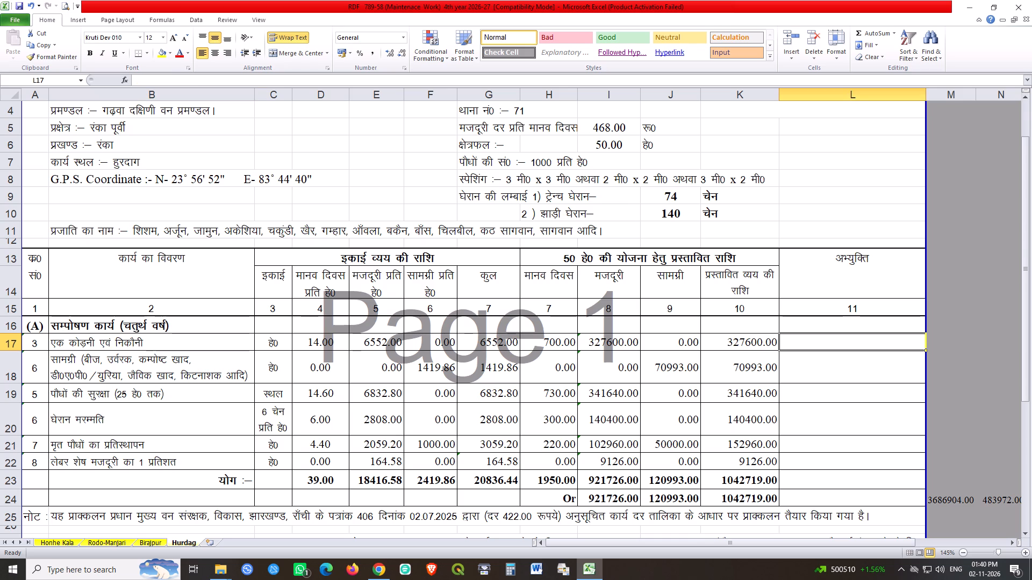
pyautogui.moveTo(930, 499); pyautogui.dragTo(1031, 506)
pyautogui.press('Delete')
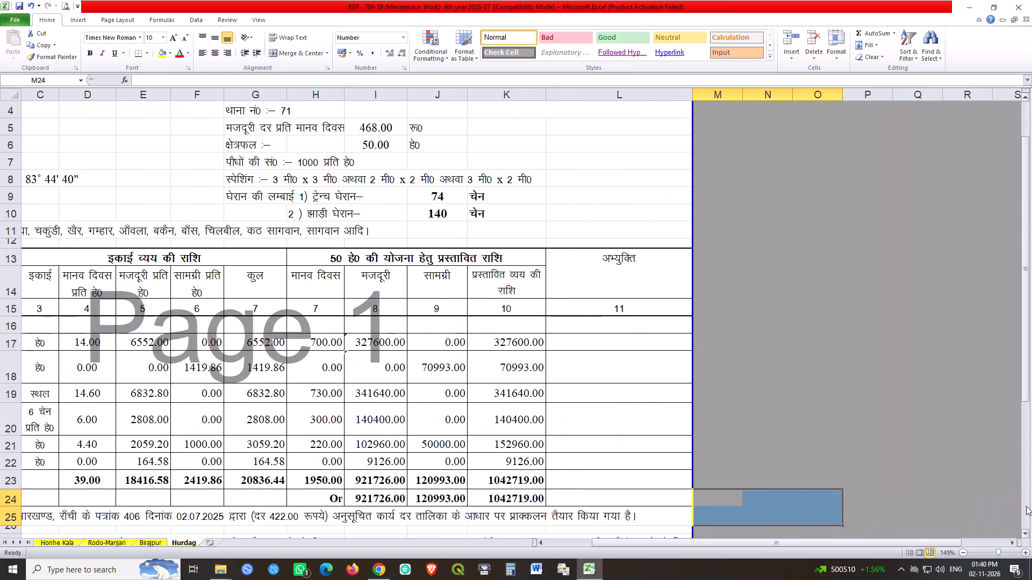
pyautogui.click(862, 389)
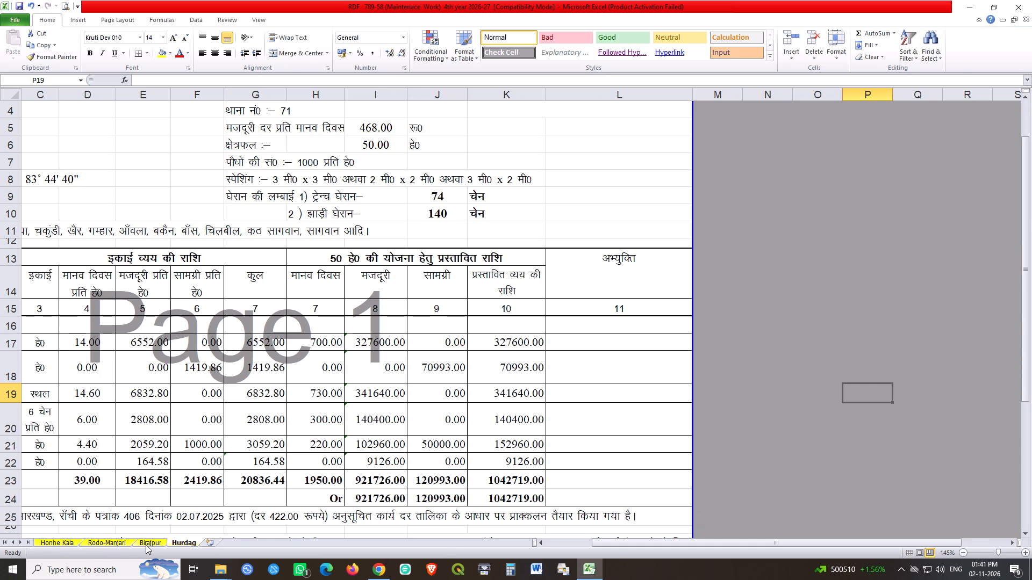
# Examine the cost tables and the area beside them on the Birajpur, Rodo-Manjari and Honhe Kala sheets.
pyautogui.click(146, 545)
pyautogui.scroll(-3, 842, 479)
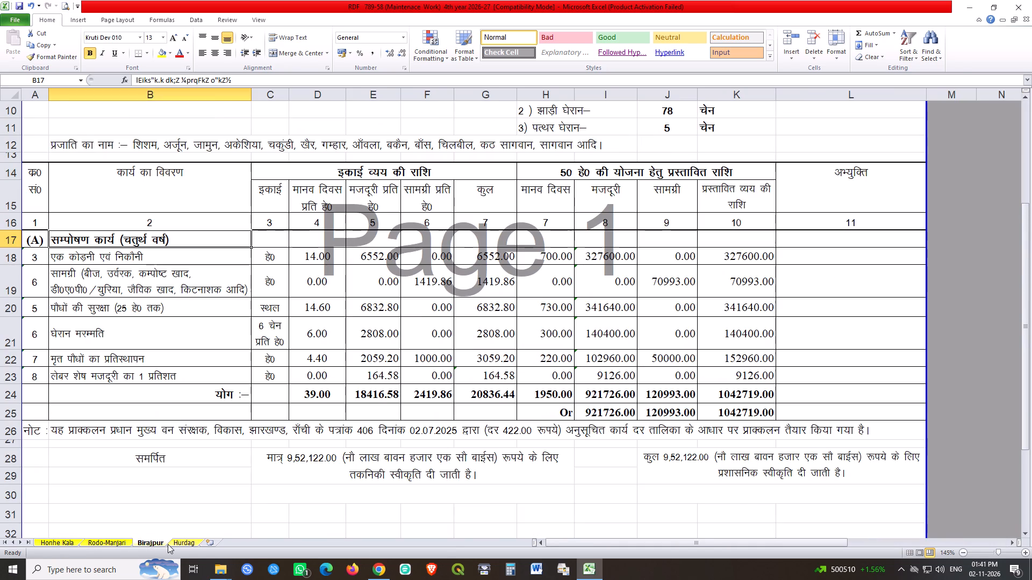
pyautogui.click(126, 541)
pyautogui.scroll(-4, 818, 439)
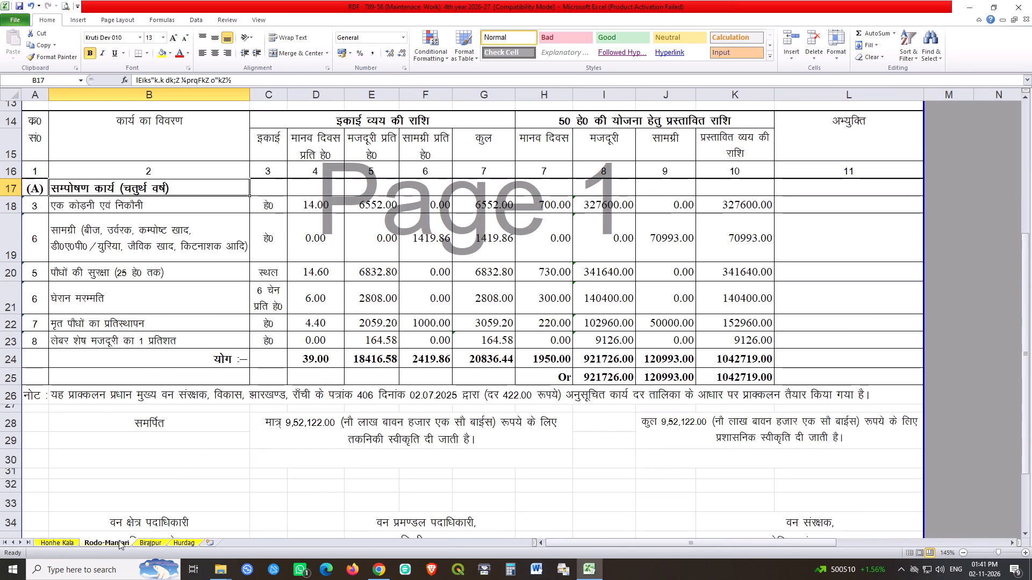
pyautogui.click(69, 543)
pyautogui.scroll(-2, 483, 468)
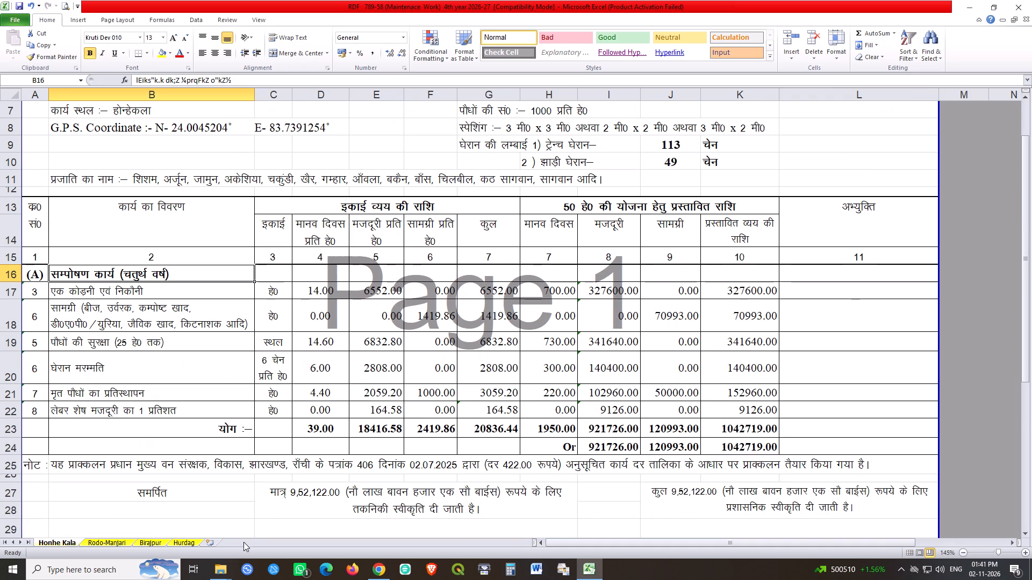
pyautogui.click(185, 546)
# Save the workbook with the Hurdag sheet open.
pyautogui.click(618, 388)
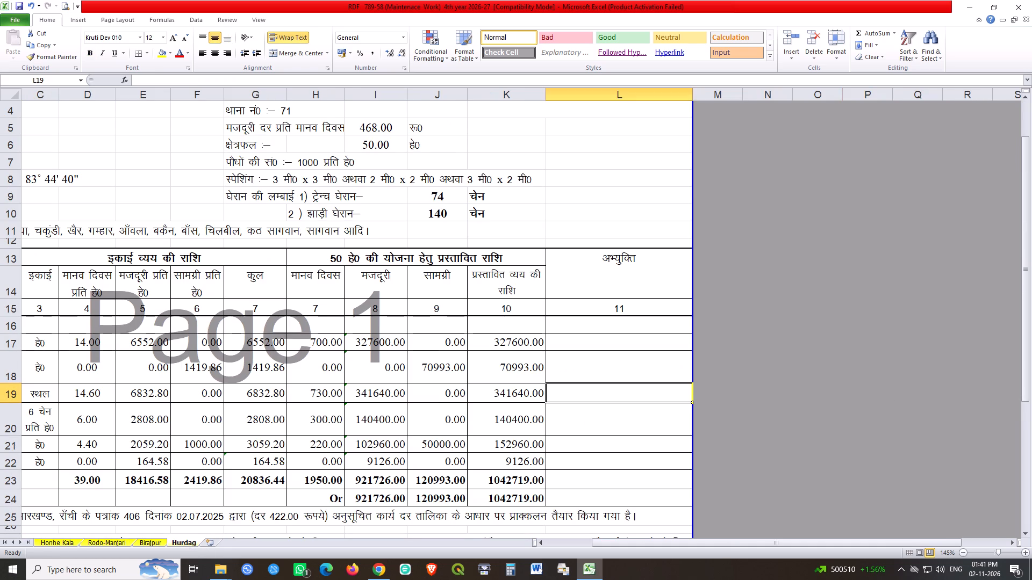
pyautogui.hotkey('ctrl', 's')
pyautogui.hotkey('ctrl', 's')
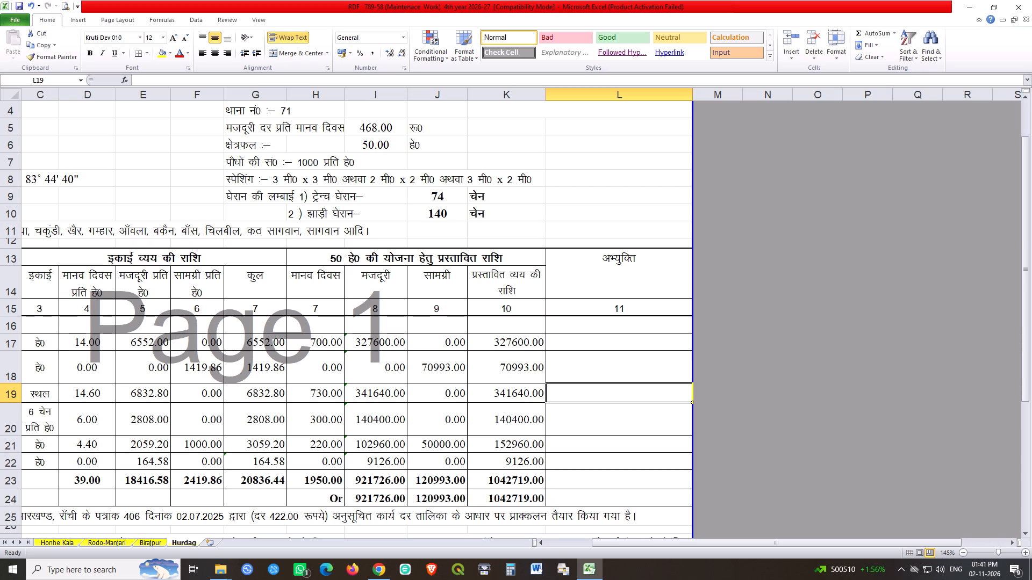
# On the Hurdag sheet, delete the entire fence repair row (घेरान मरम्मति), row 20.
pyautogui.moveTo(620, 541); pyautogui.dragTo(619, 541)
pyautogui.moveTo(619, 541); pyautogui.dragTo(528, 542)
pyautogui.click(175, 338)
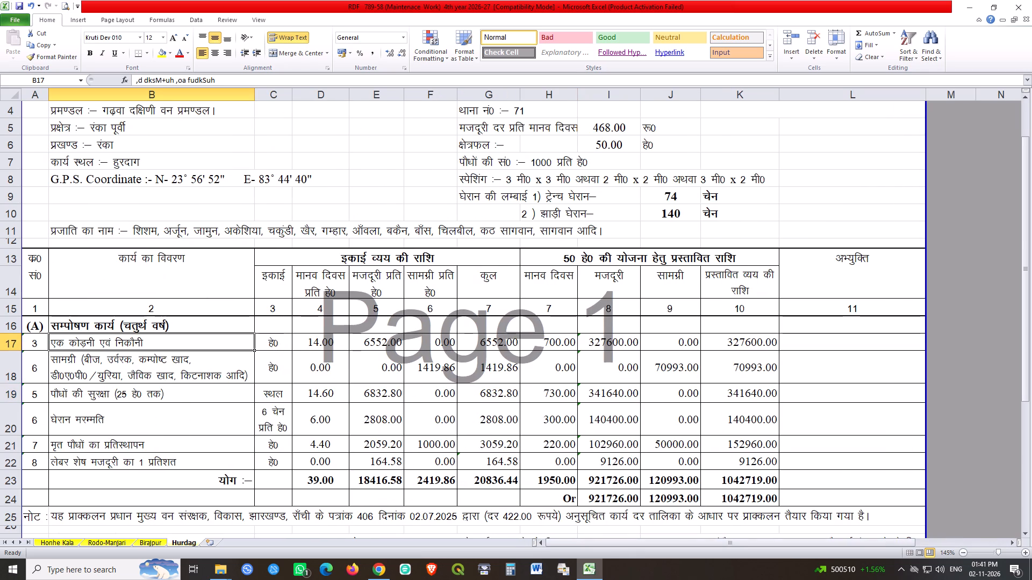
pyautogui.click(198, 369)
pyautogui.click(186, 393)
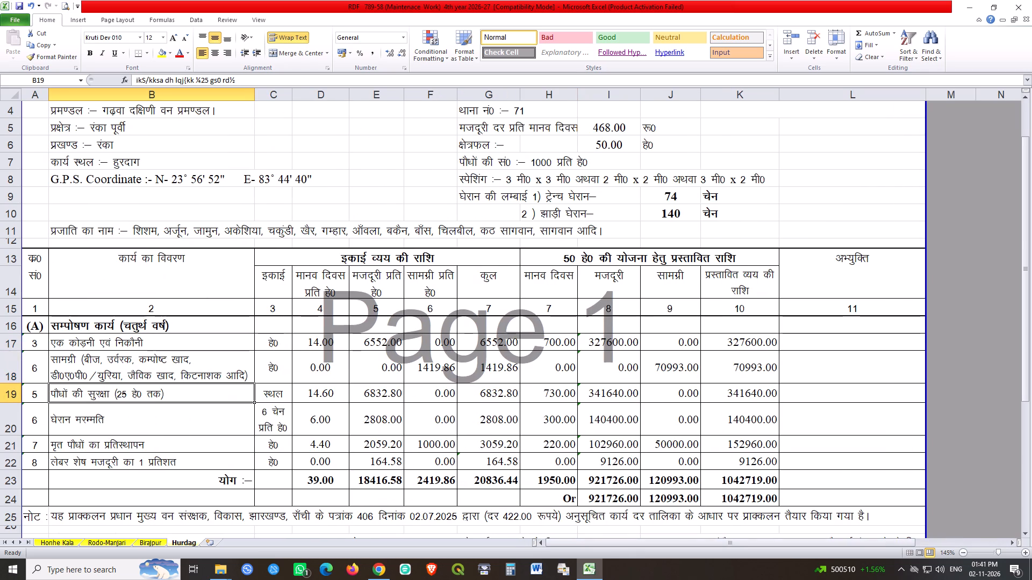
pyautogui.click(121, 419)
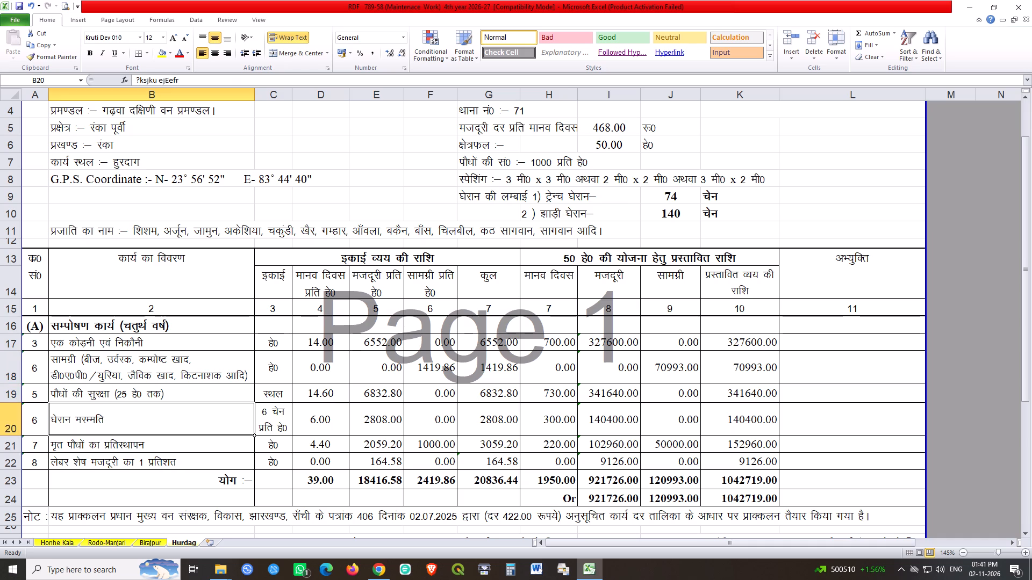
pyautogui.click(11, 422)
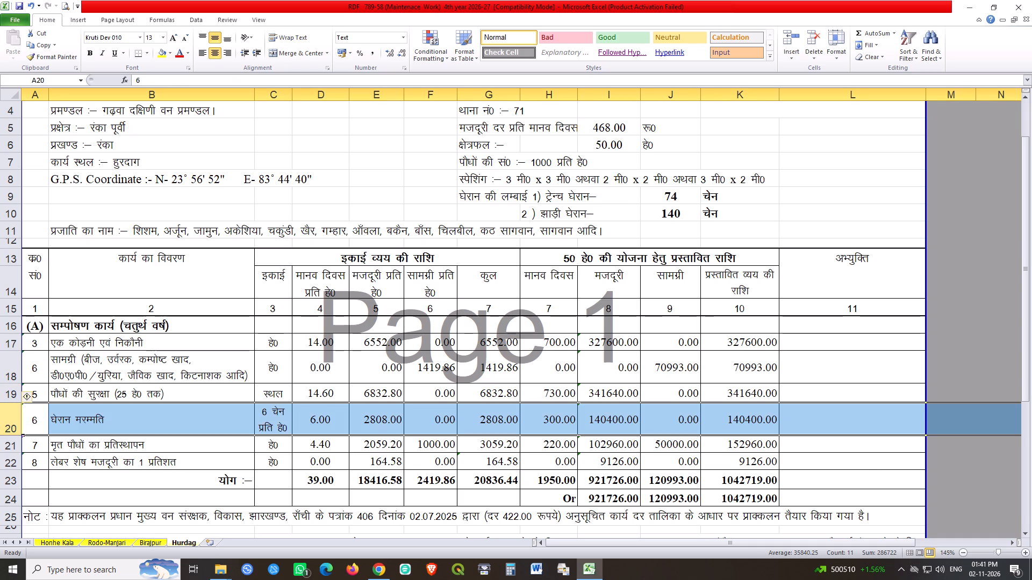
pyautogui.hotkey('ctrl', '-')
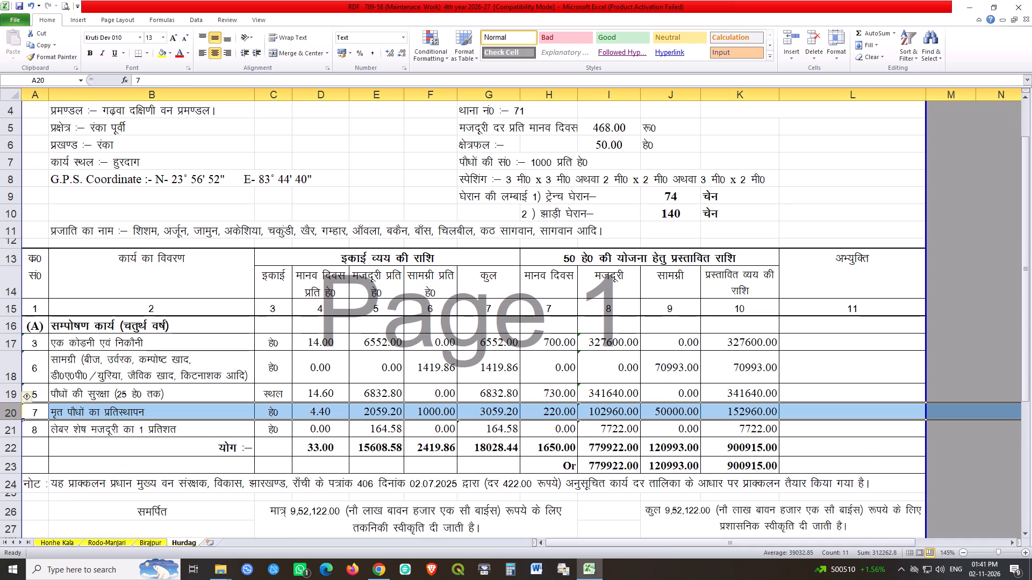
# Delete the घेरान मरम्मति row from Birajpur (row 21), Rodo-Manjari (row 21) and Honhe Kala (row 20), and return to the Hurdag sheet.
pyautogui.click(142, 541)
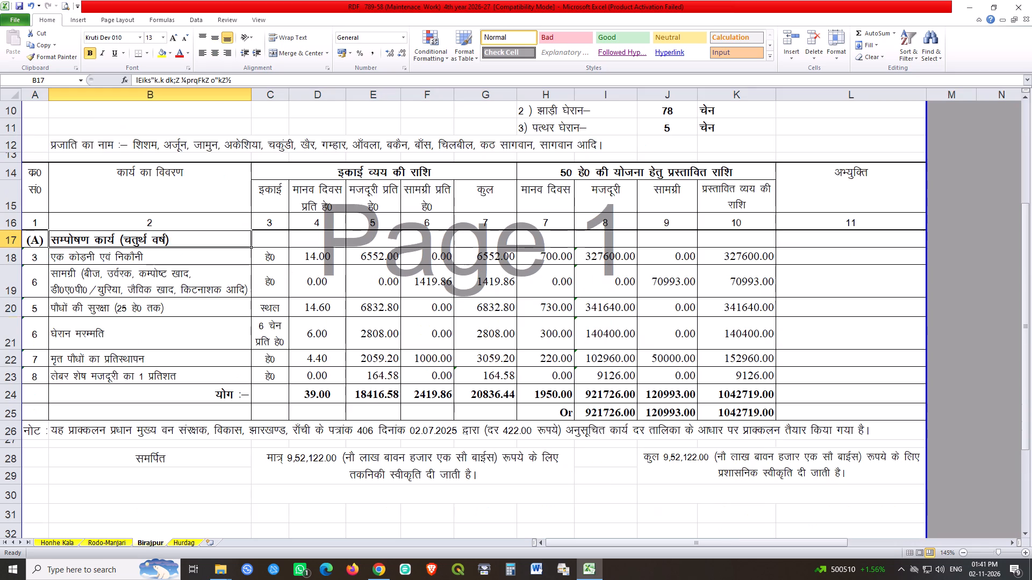
pyautogui.click(11, 336)
pyautogui.hotkey('ctrl', '-')
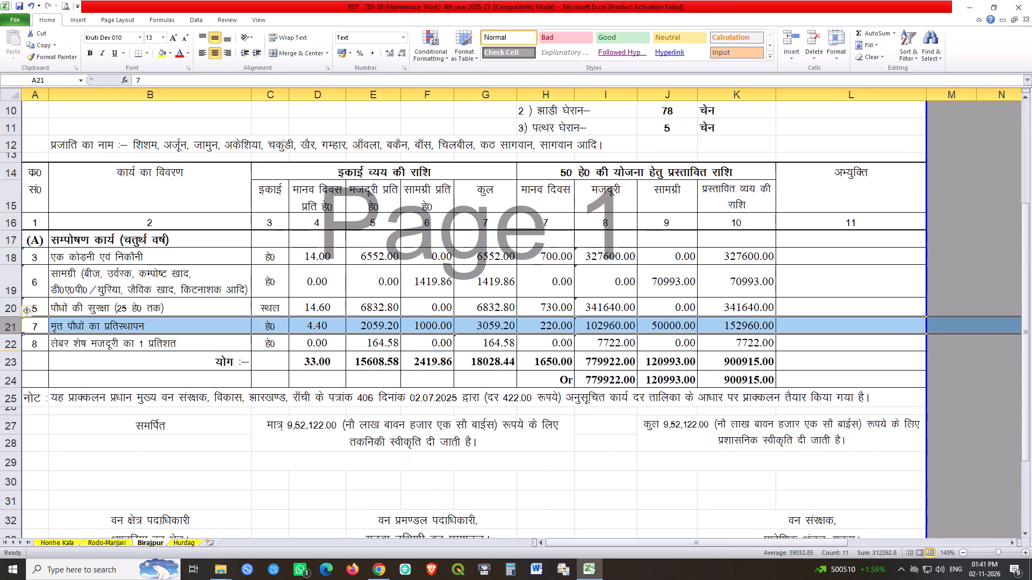
pyautogui.click(111, 540)
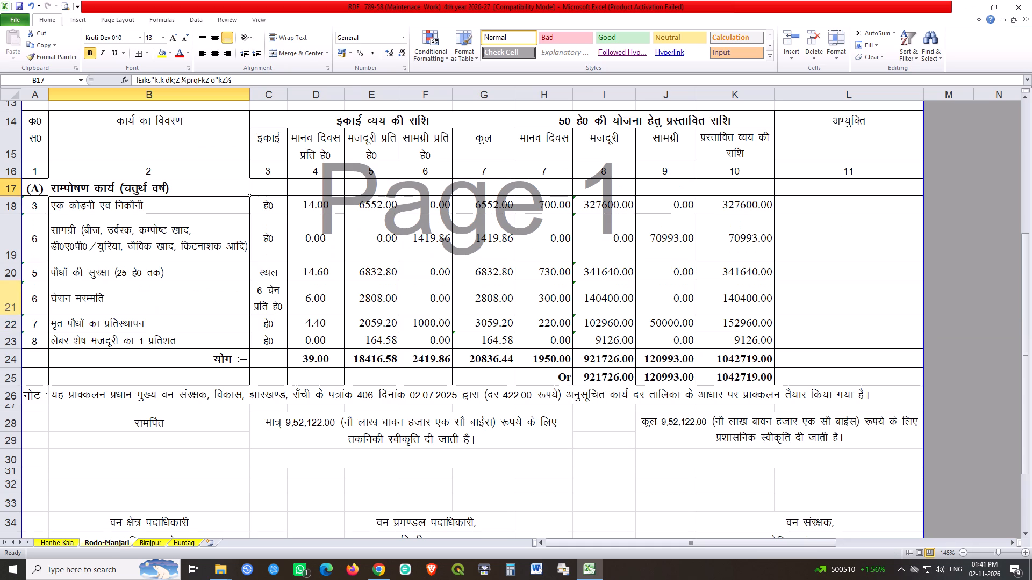
pyautogui.click(17, 306)
pyautogui.hotkey('ctrl', '-')
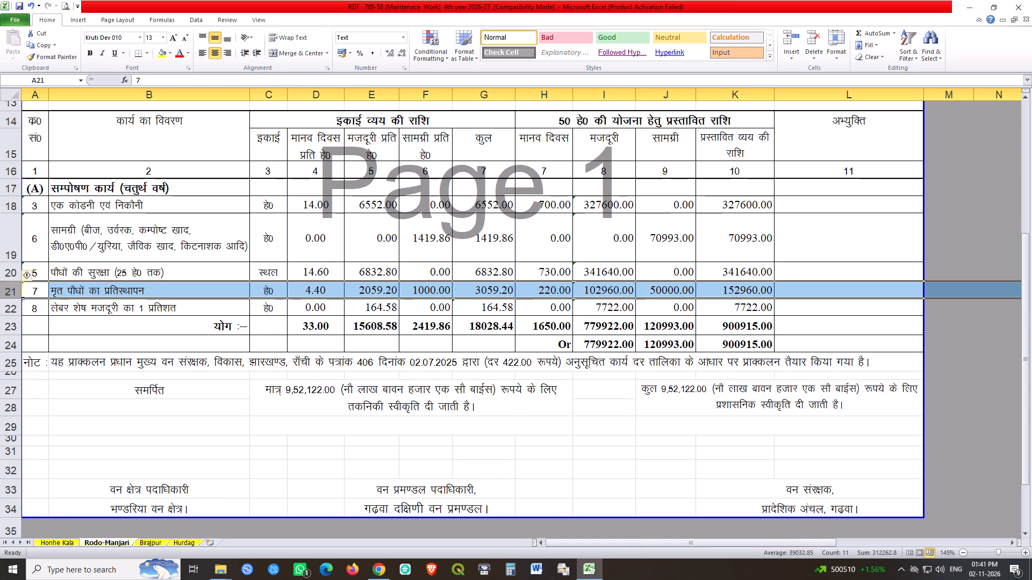
pyautogui.click(61, 542)
pyautogui.click(8, 364)
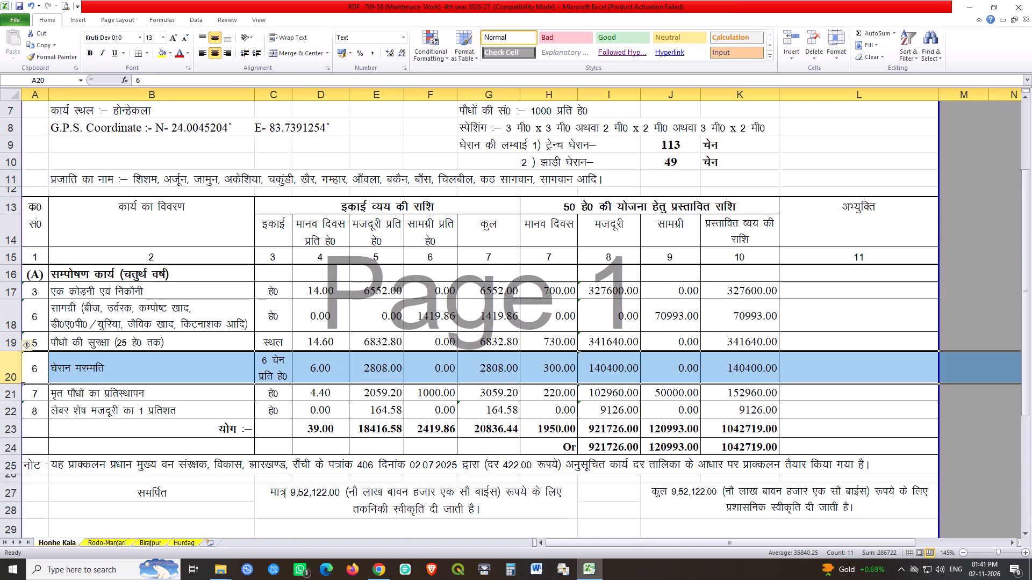
pyautogui.hotkey('ctrl', '-')
pyautogui.click(227, 485)
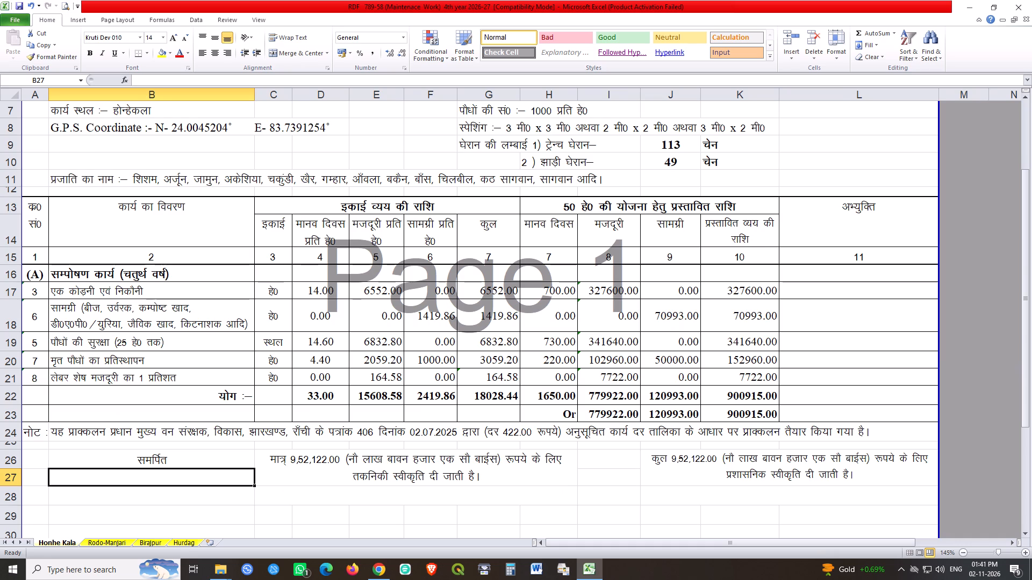
pyautogui.click(187, 543)
pyautogui.click(174, 398)
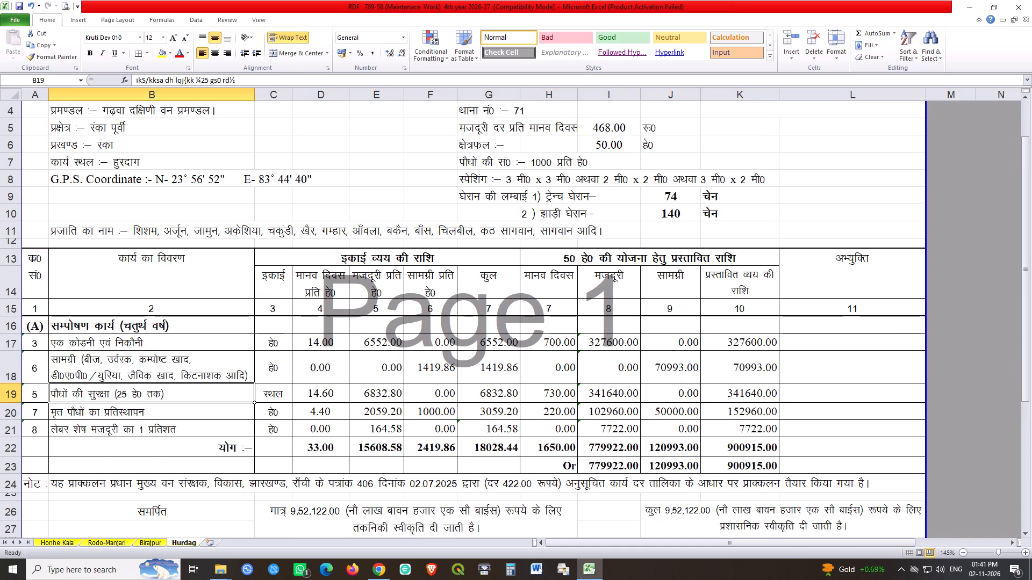
# On the Hurdag sheet, renumber the five work items in A17:A21 consecutively from 1 to 5.
pyautogui.click(33, 338)
pyautogui.scroll(3, 103, 396)
pyautogui.scroll(-2, 206, 396)
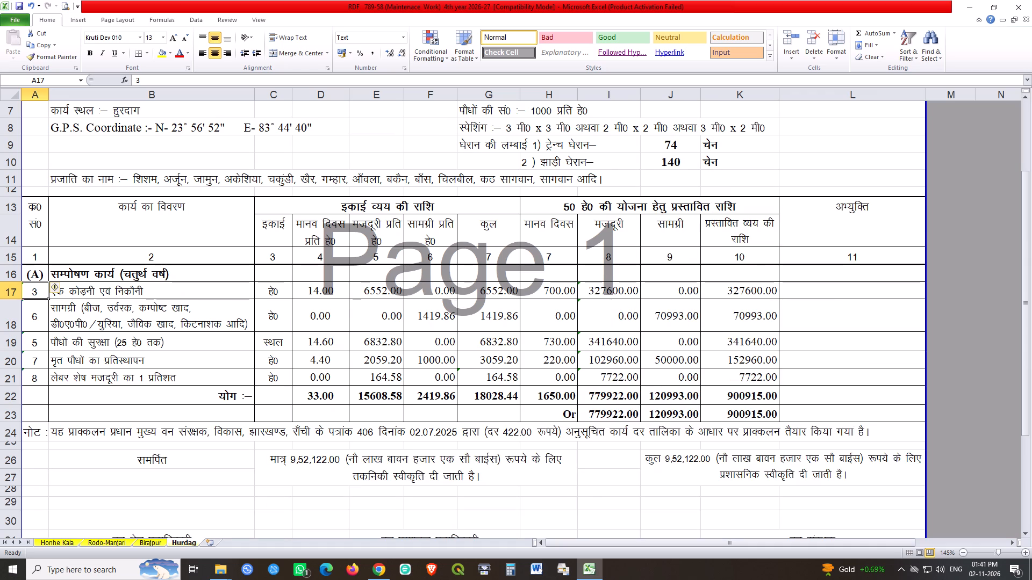
pyautogui.press('1')
pyautogui.press('Return')
pyautogui.press('2')
pyautogui.press('Return')
pyautogui.press('3')
pyautogui.press('Return')
pyautogui.press('4')
pyautogui.press('Return')
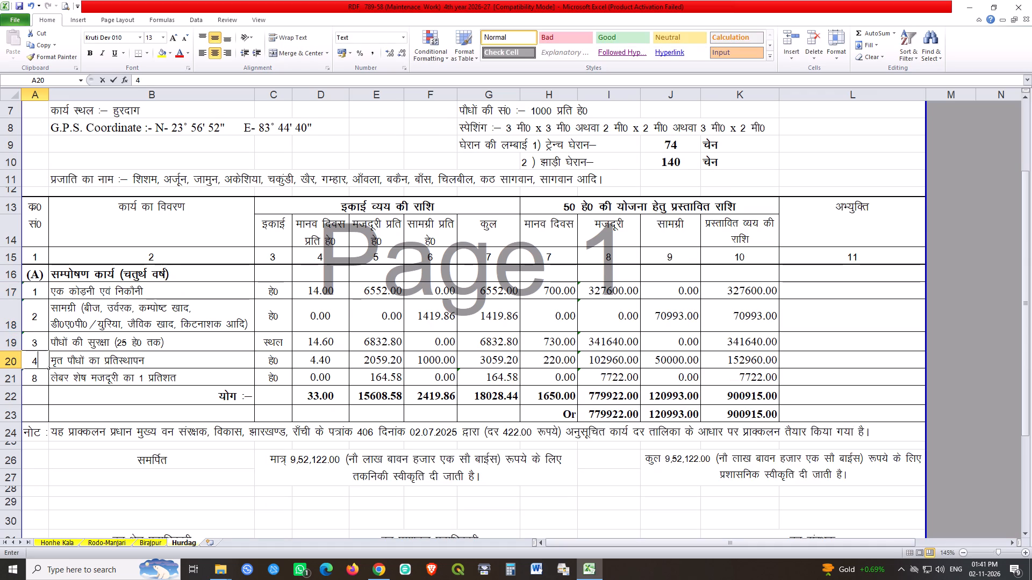
pyautogui.press('5')
pyautogui.press('Return')
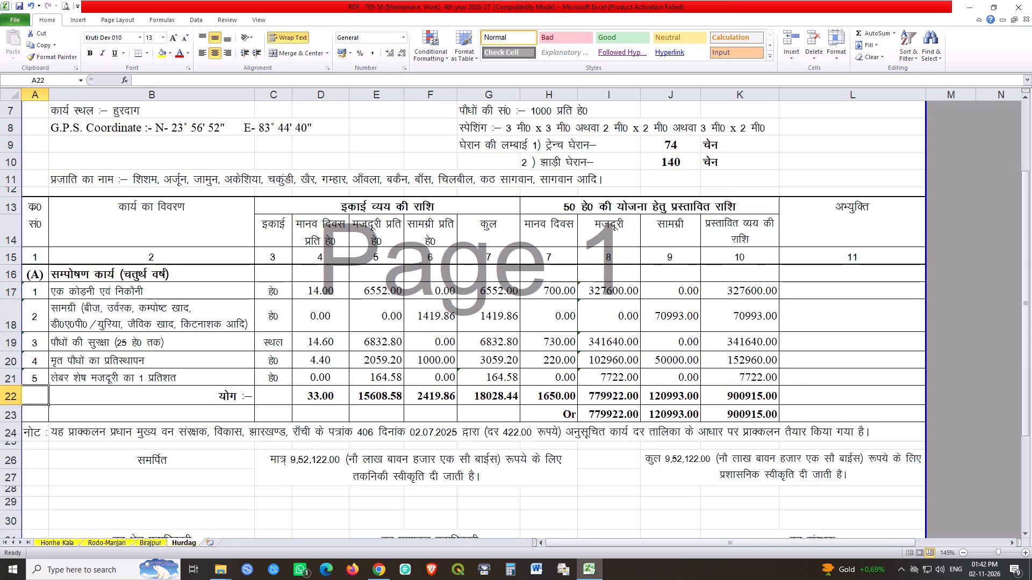
# Copy the serial numbers 1 to 5 from Hurdag onto the work items of Birajpur (from A18), Rodo-Manjari (from A18) and Honhe Kala (from A17).
pyautogui.moveTo(41, 292); pyautogui.dragTo(40, 376)
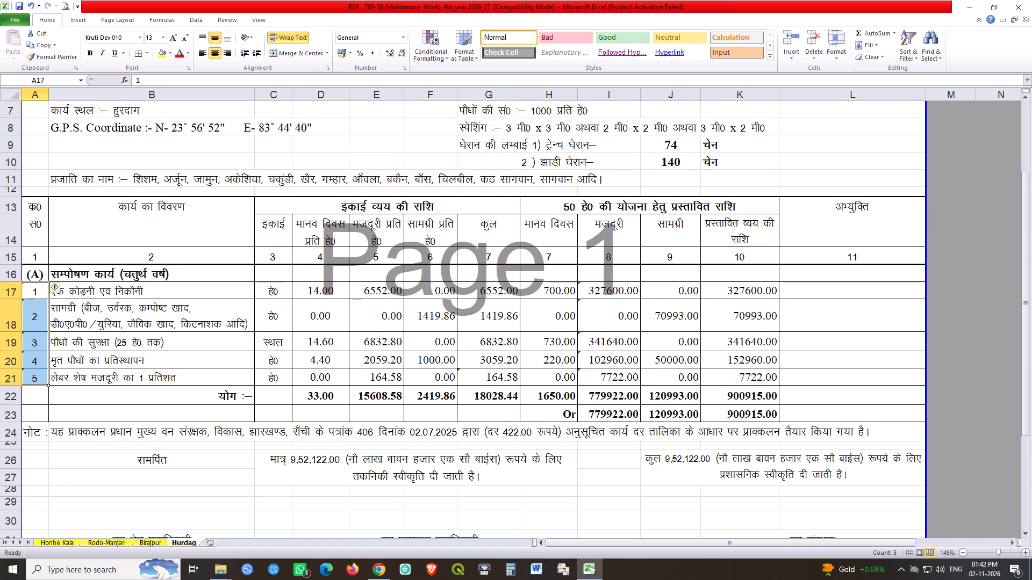
pyautogui.hotkey('ctrl', 'c')
pyautogui.click(152, 542)
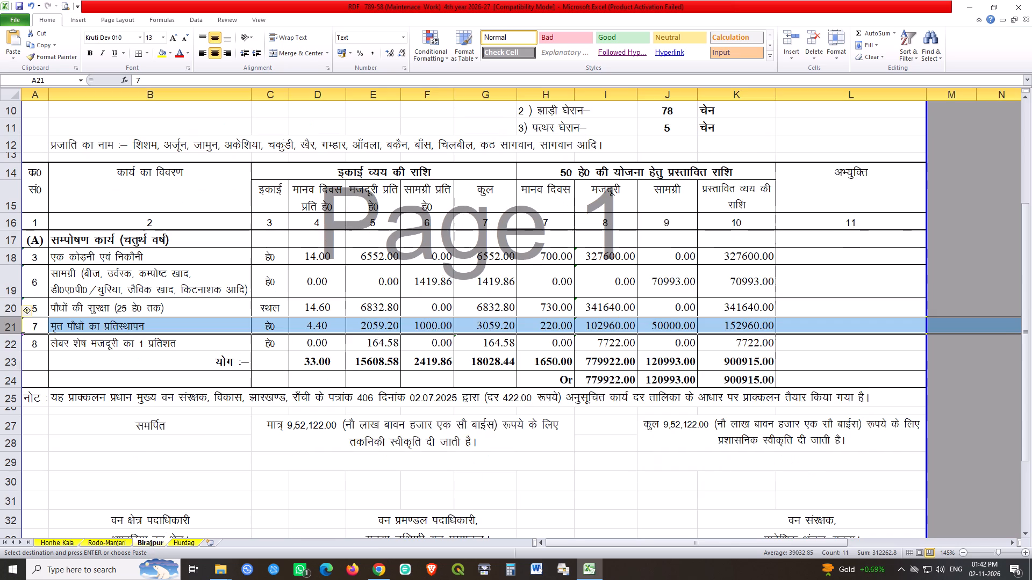
pyautogui.click(35, 262)
pyautogui.hotkey('ctrl', 'v')
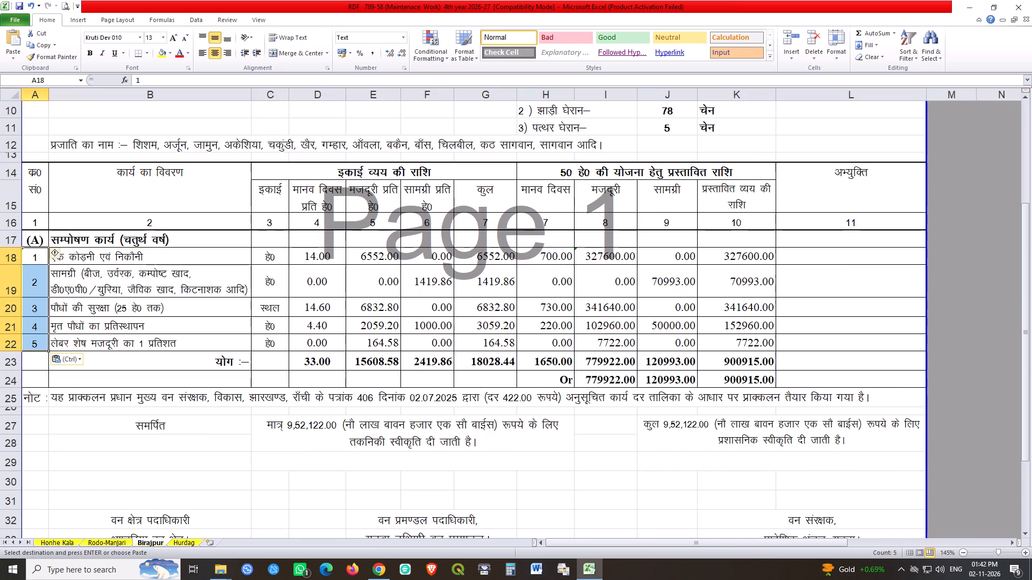
pyautogui.click(121, 543)
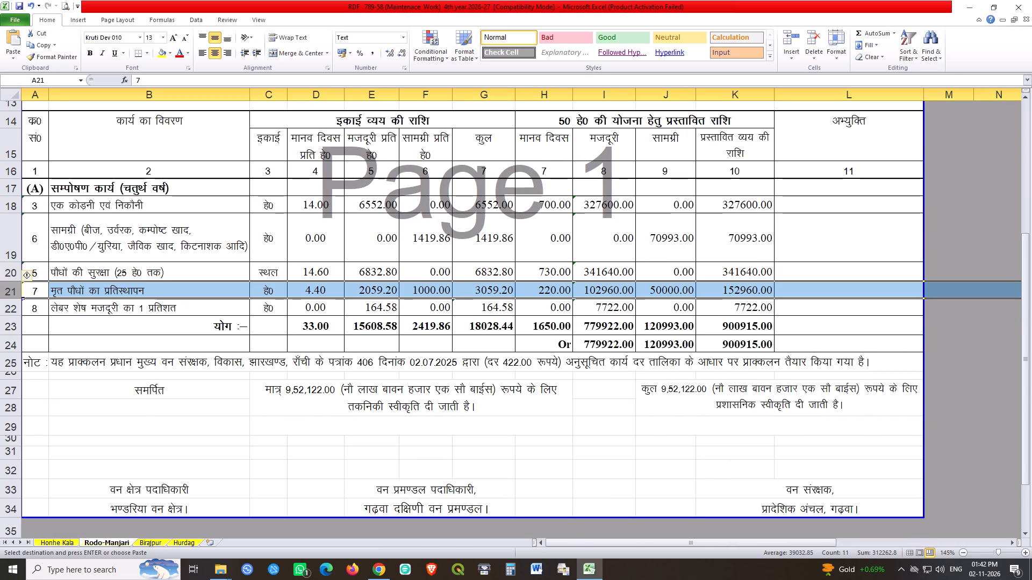
pyautogui.click(41, 213)
pyautogui.hotkey('ctrl', 'v')
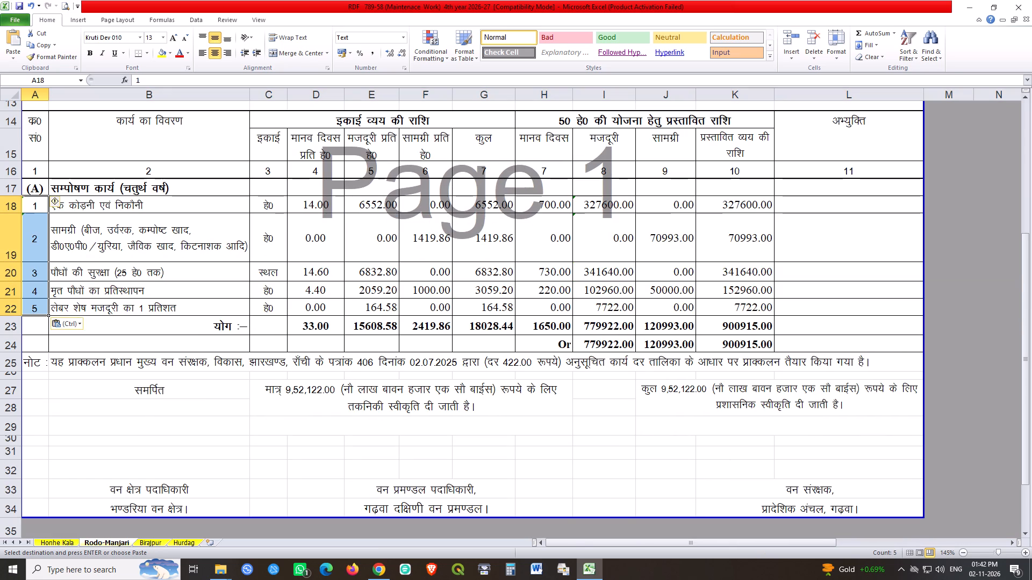
pyautogui.click(65, 539)
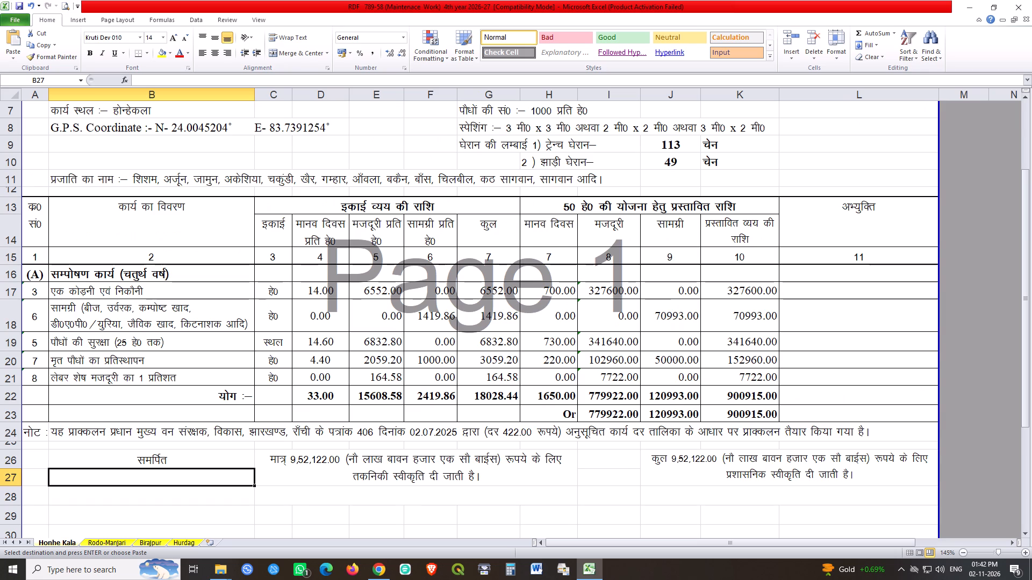
pyautogui.click(36, 289)
pyautogui.hotkey('ctrl', 'v')
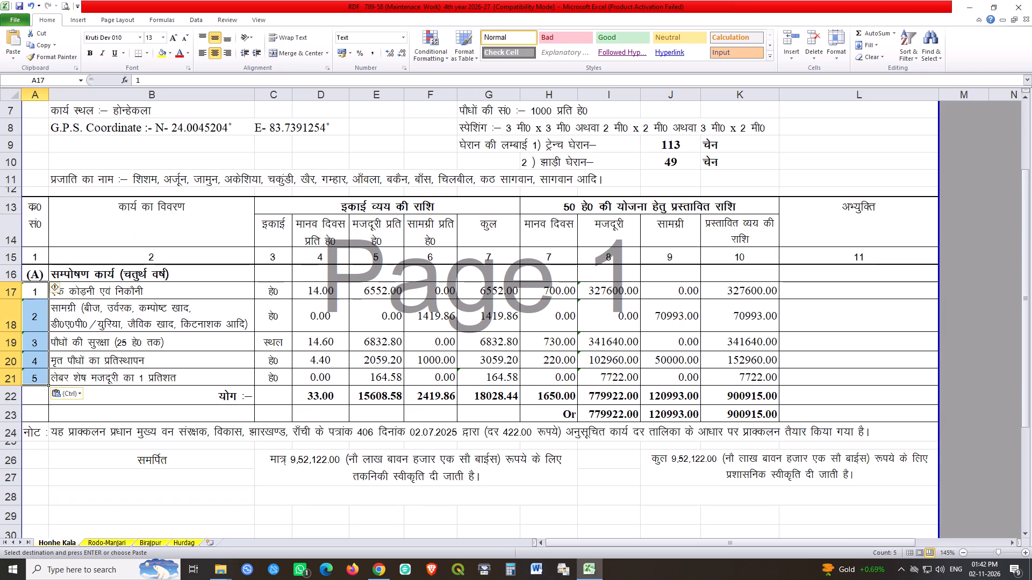
# Return to the Hurdag sheet and save the workbook.
pyautogui.click(191, 545)
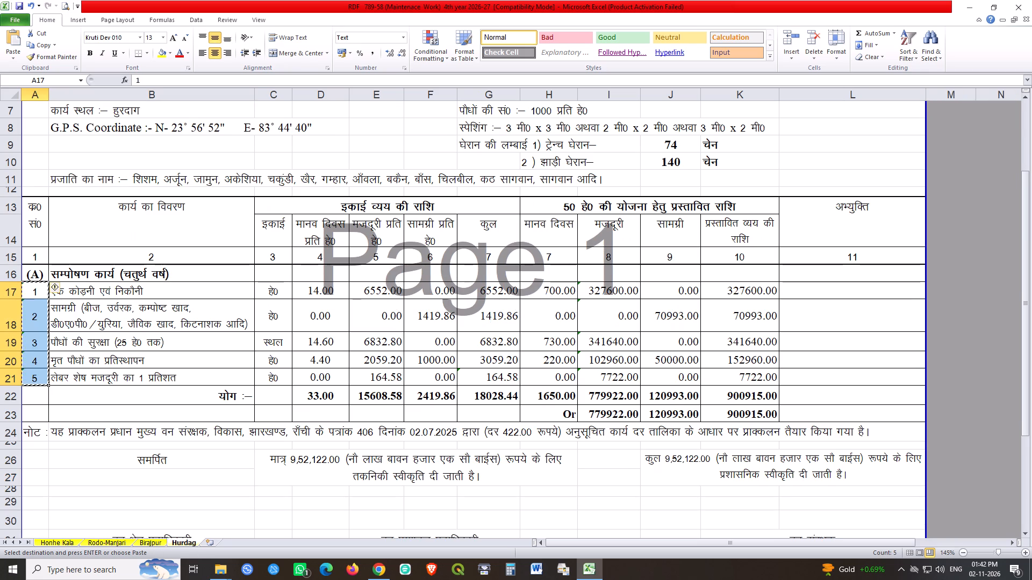
pyautogui.click(448, 512)
pyautogui.hotkey('ctrl', 's')
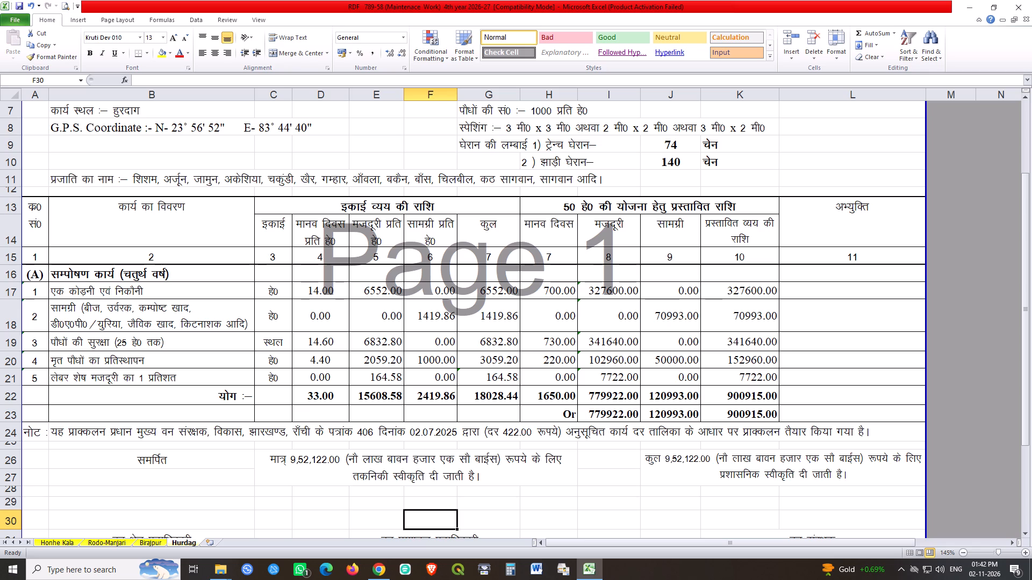
# On Hurdag, set the per-hectare man-days of मृत पौधों का प्रतिस्थापन (D20) to 2.20 and clear the labour cess row's man-days (D21).
pyautogui.click(327, 293)
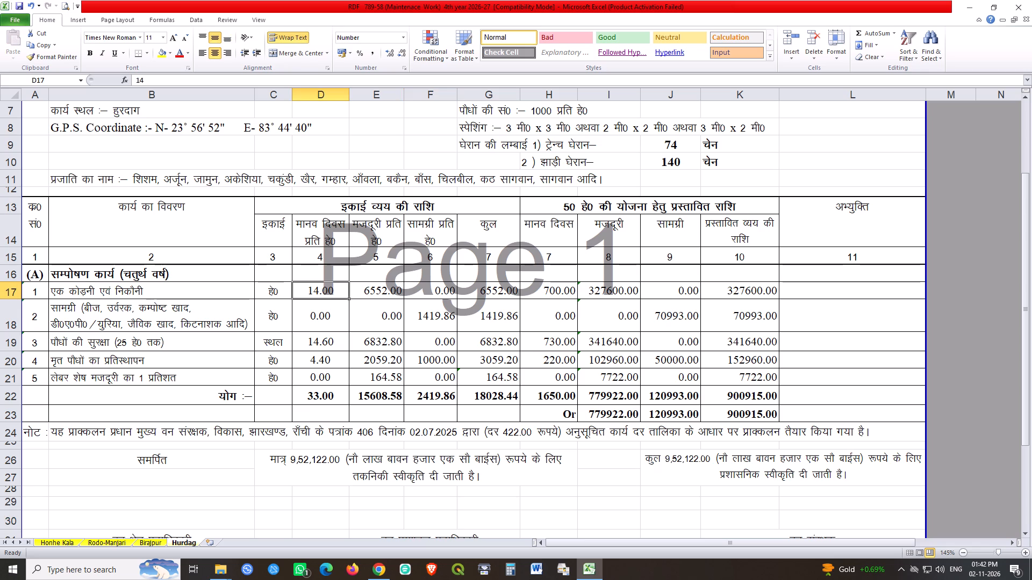
pyautogui.press('Return')
pyautogui.press('Return')
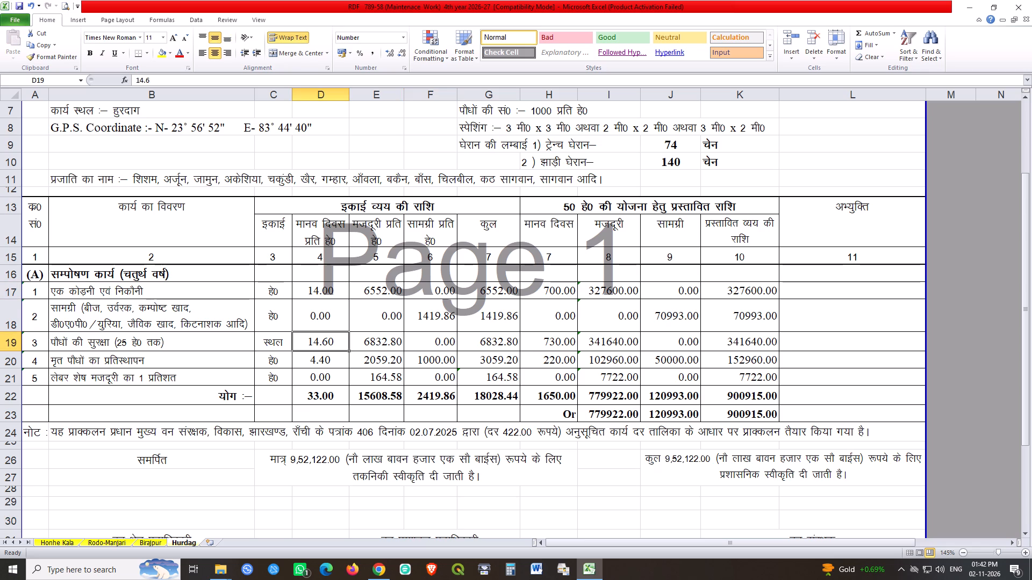
pyautogui.press('Return')
pyautogui.write('2.20')
pyautogui.press('Return')
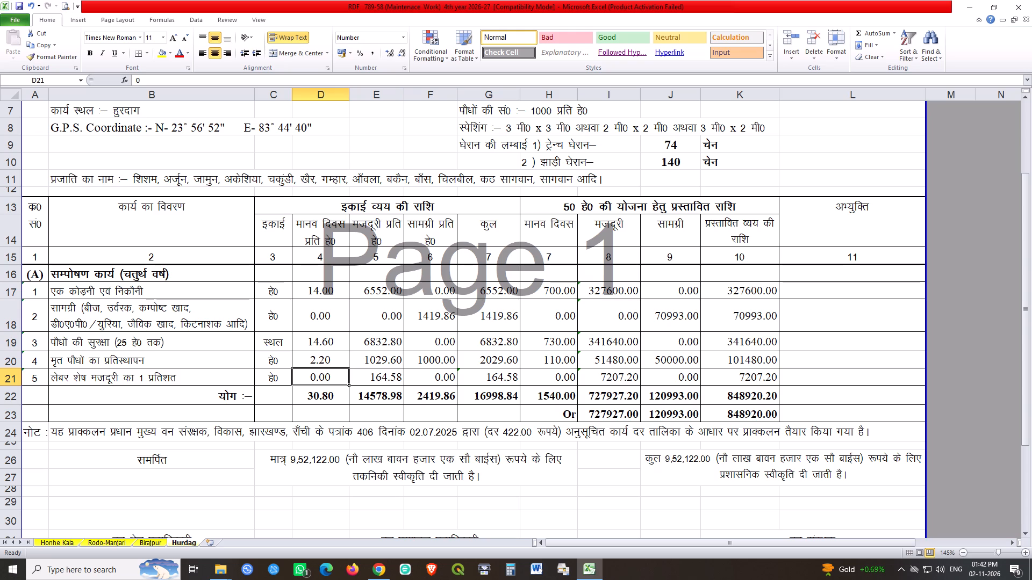
pyautogui.press('Delete')
# Check the per-hectare wage formula in E17 and fill it down through E20.
pyautogui.doubleClick(387, 289)
pyautogui.press('Return')
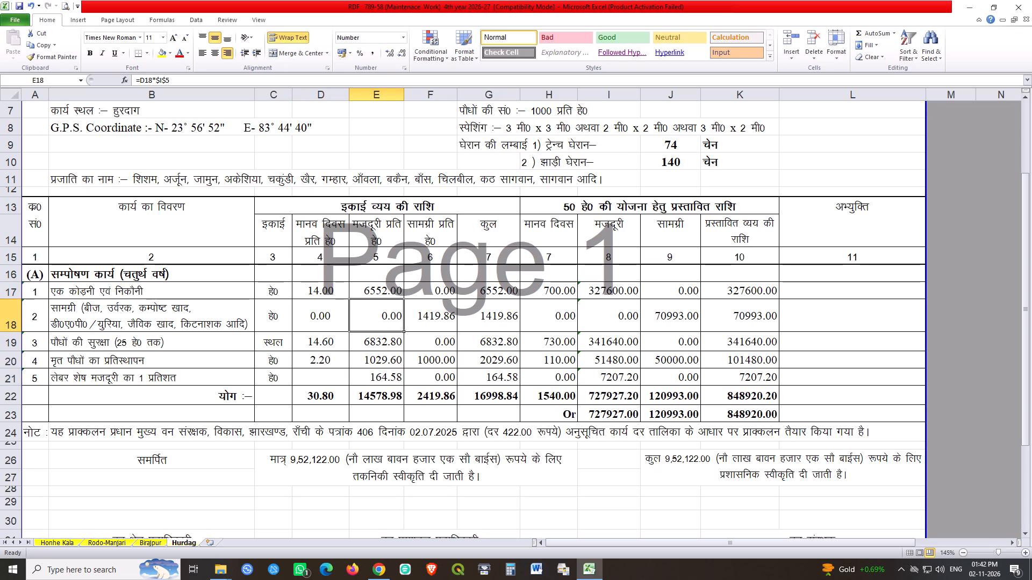
pyautogui.click(387, 289)
pyautogui.moveTo(404, 298); pyautogui.dragTo(407, 343)
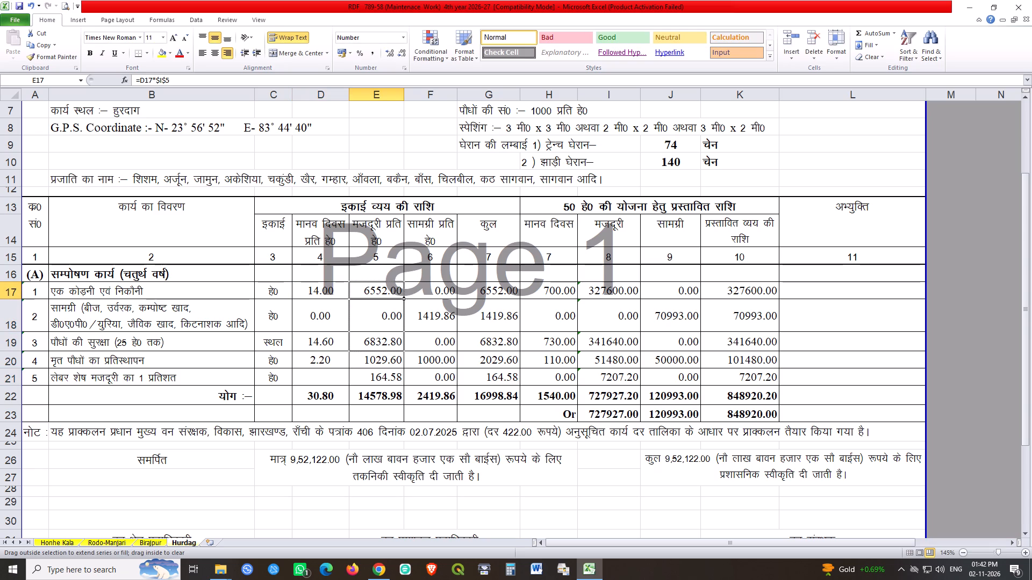
pyautogui.moveTo(407, 343); pyautogui.dragTo(407, 371)
# Set the per-hectare wage amount of the labour cess row (E21) to 144.14.
pyautogui.click(389, 376)
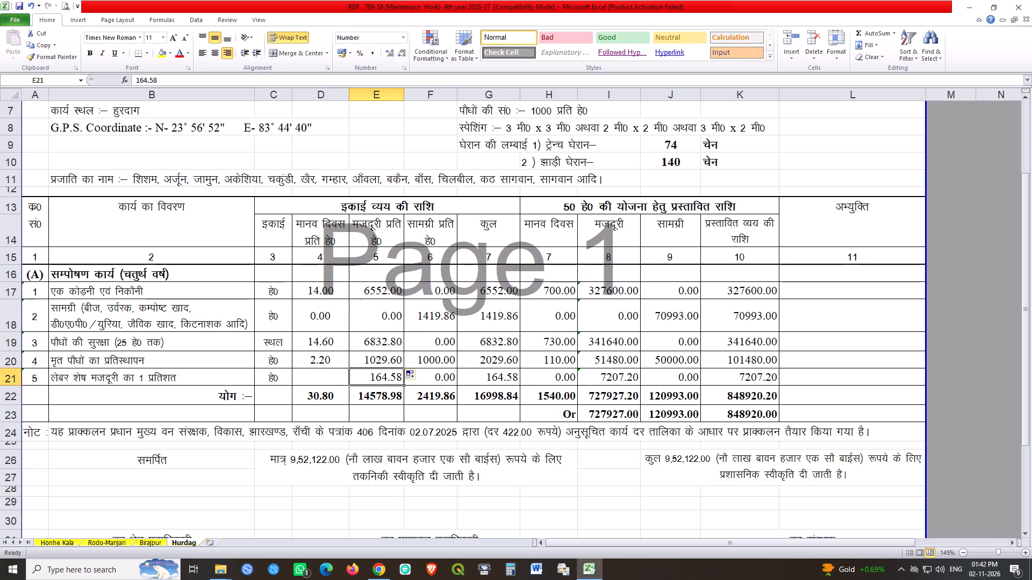
pyautogui.write('1144')
pyautogui.press('BackSpace')
pyautogui.press('BackSpace')
pyautogui.press('BackSpace')
pyautogui.write('44.14')
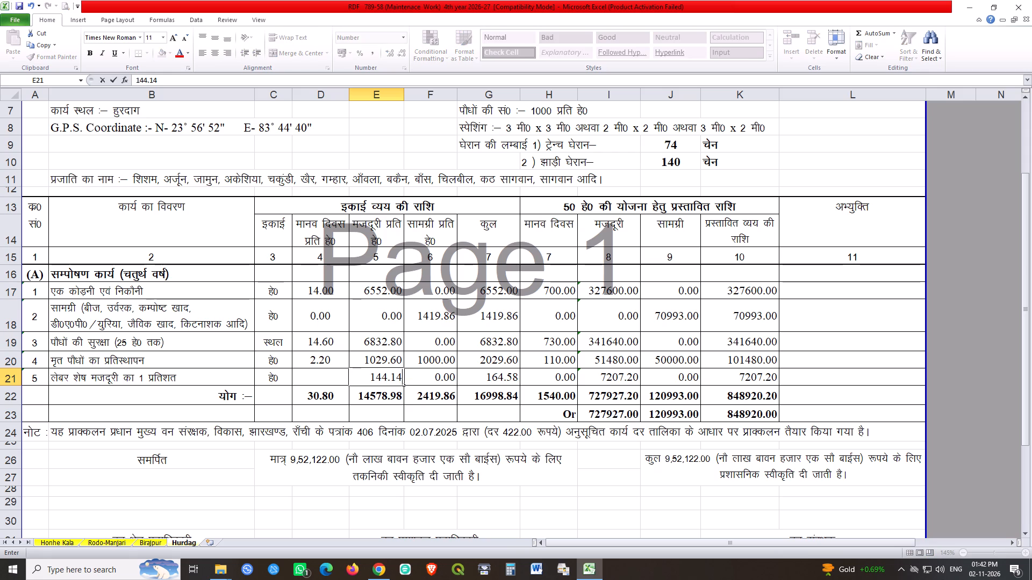
pyautogui.press('Return')
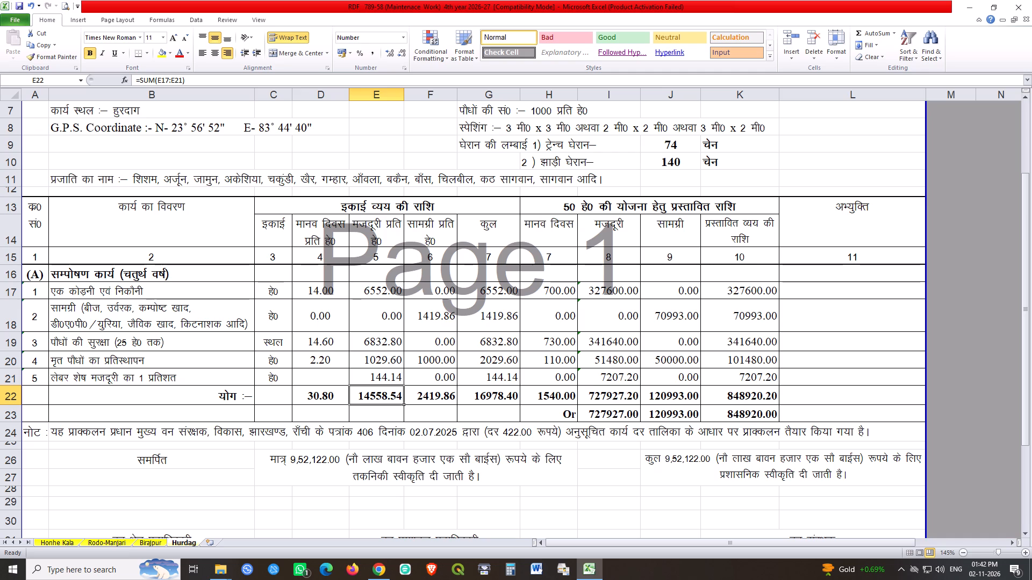
# Set the per-hectare material amount of मृत पौधों का प्रतिस्थापन (F20) to 500.
pyautogui.click(425, 305)
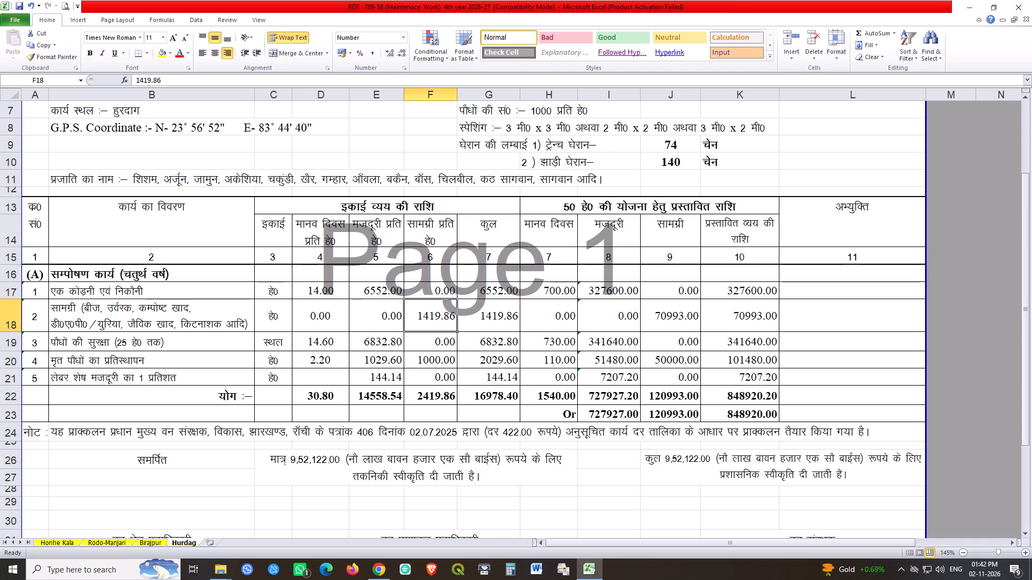
pyautogui.press('Return')
pyautogui.press('Return')
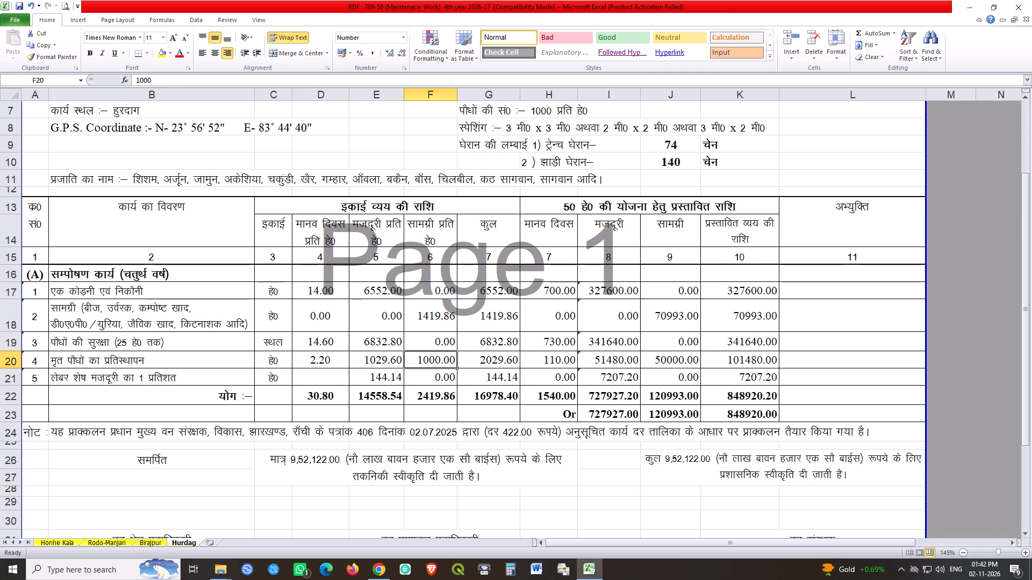
pyautogui.write('500')
pyautogui.press('Return')
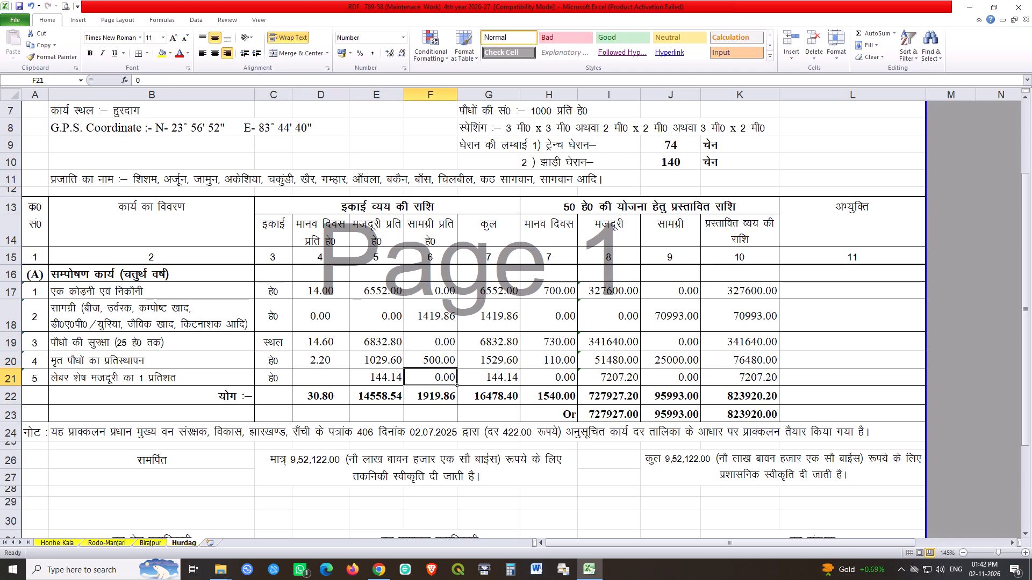
# Check the formulas in G17, G22 and H22, and fill the man-days formula from H17 down through H21.
pyautogui.doubleClick(508, 289)
pyautogui.press('Return')
pyautogui.click(481, 400)
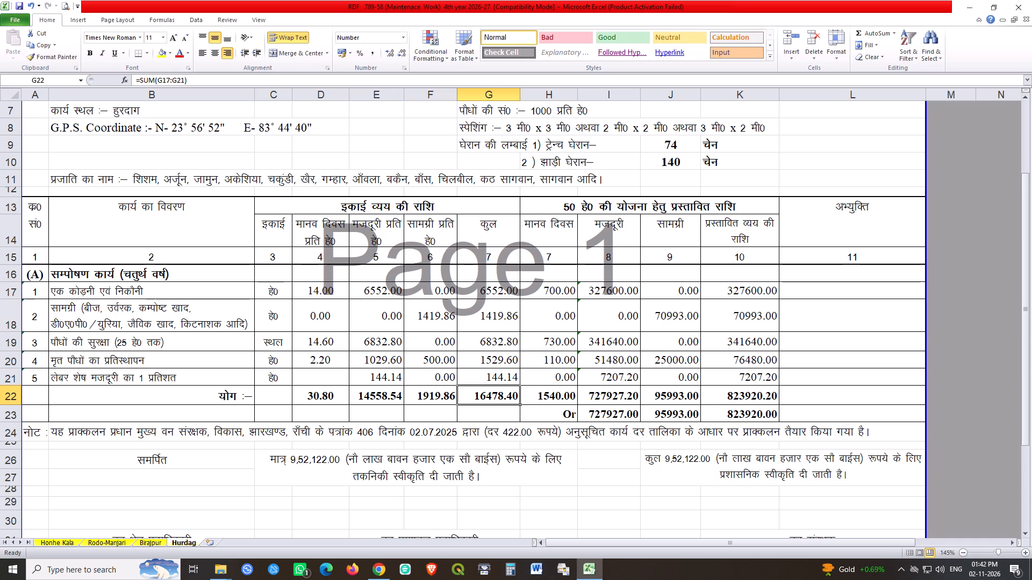
pyautogui.click(553, 392)
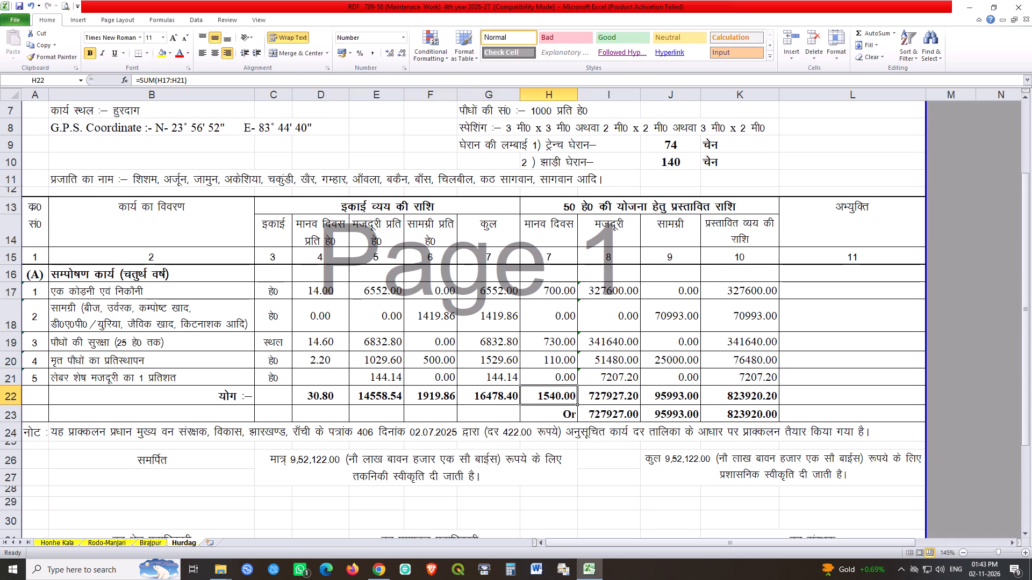
pyautogui.doubleClick(562, 293)
pyautogui.scroll(1, 562, 293)
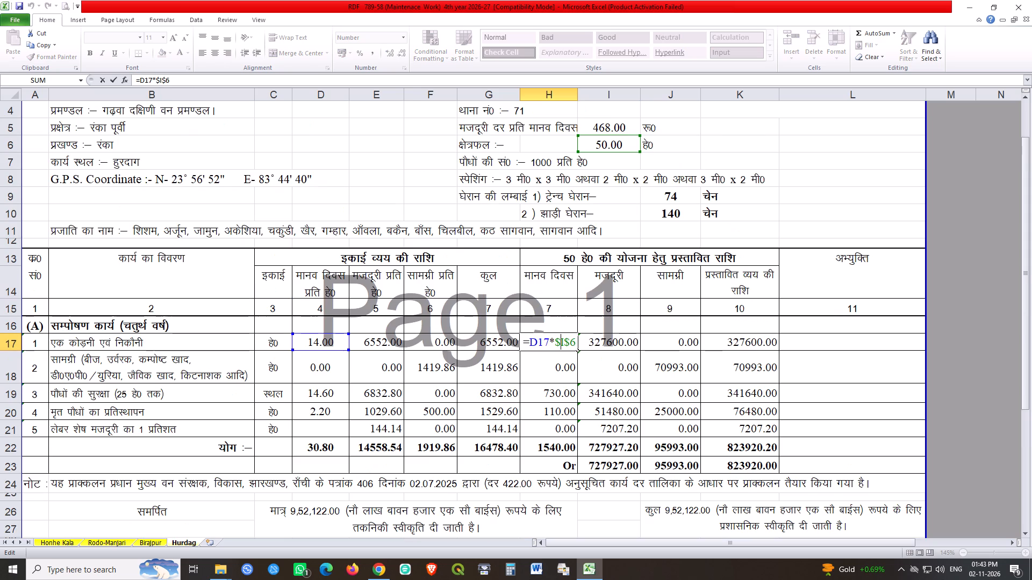
pyautogui.press('Return')
pyautogui.click(562, 293)
pyautogui.click(562, 343)
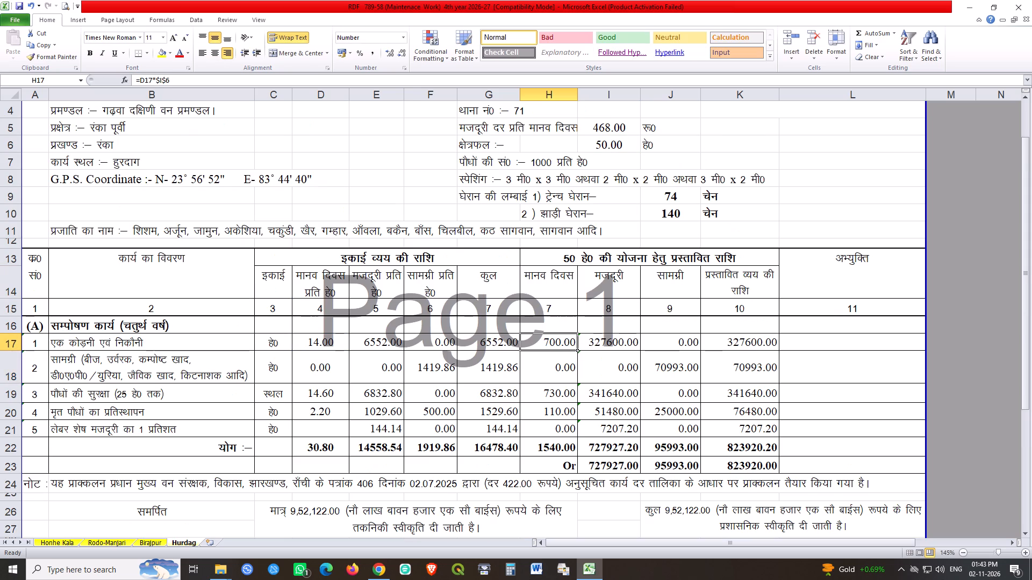
pyautogui.moveTo(578, 352); pyautogui.dragTo(578, 436)
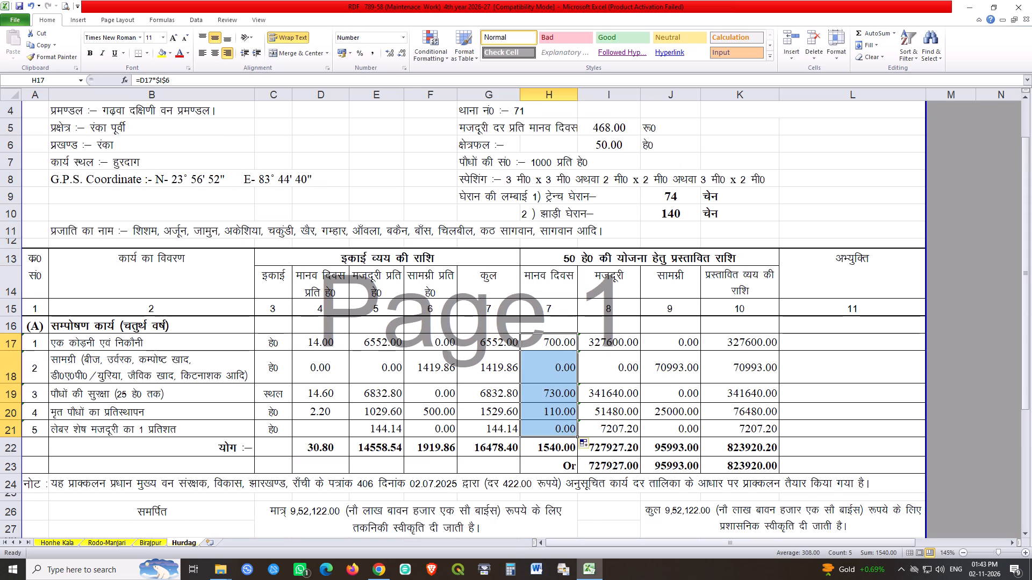
pyautogui.click(554, 410)
# Check the proposed wage formula in I17 and fill it down through I20.
pyautogui.doubleClick(613, 346)
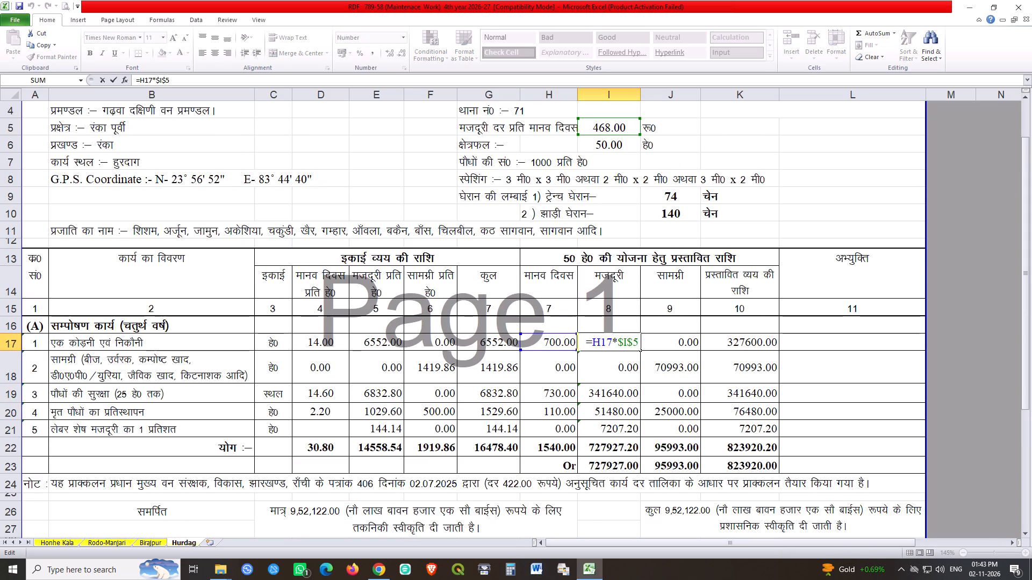
pyautogui.press('Return')
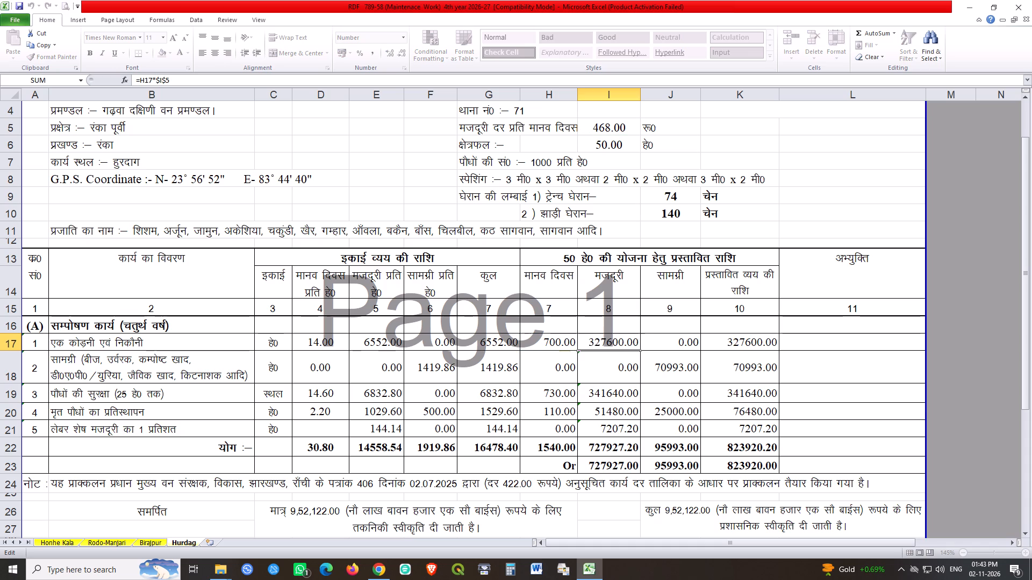
pyautogui.click(613, 346)
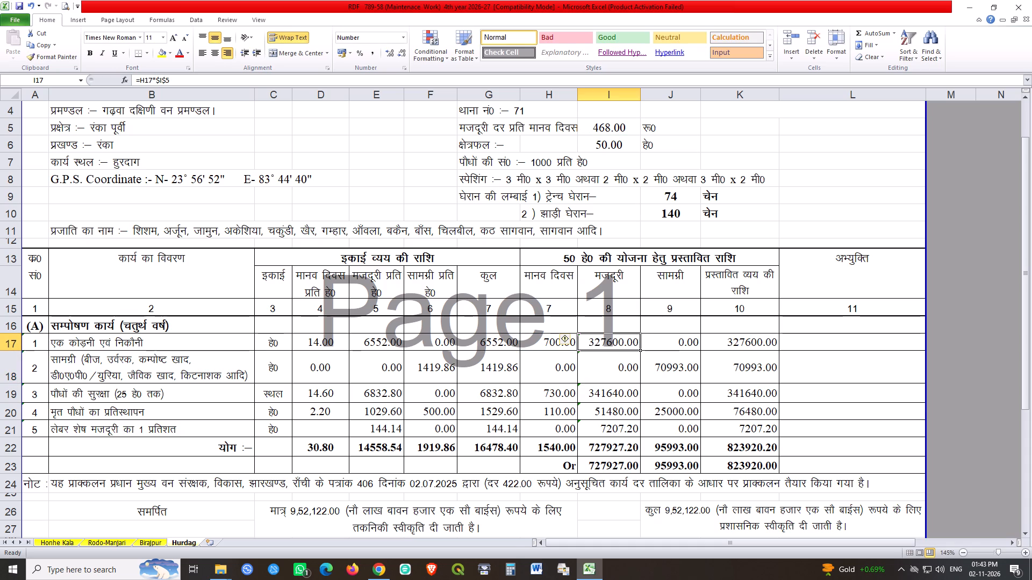
pyautogui.moveTo(640, 352); pyautogui.dragTo(640, 425)
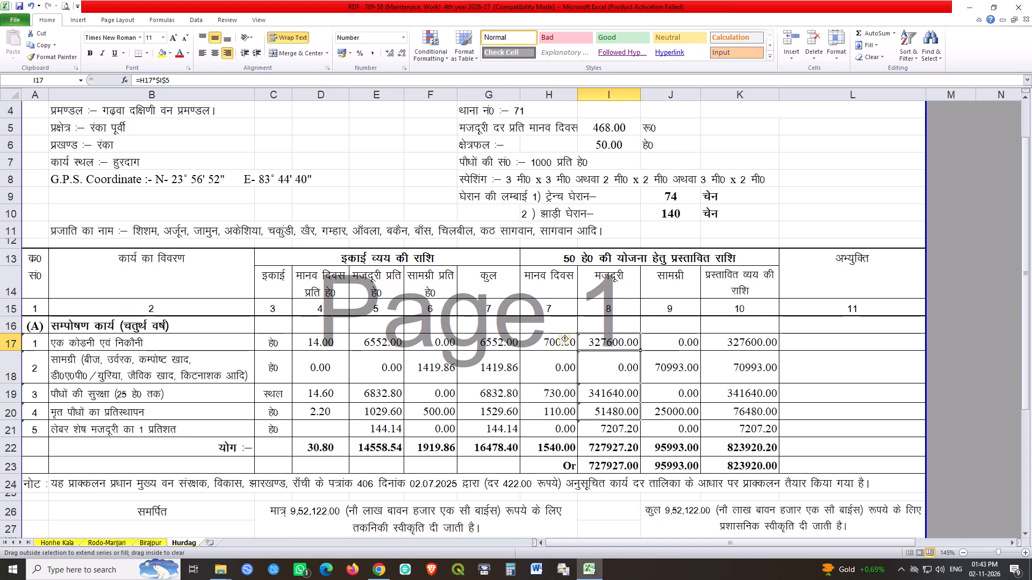
pyautogui.moveTo(640, 425); pyautogui.dragTo(640, 418)
# Check the proposed wage formulas of the labour cess row (I21) and the total row (I22) on the Hurdag sheet.
pyautogui.doubleClick(618, 429)
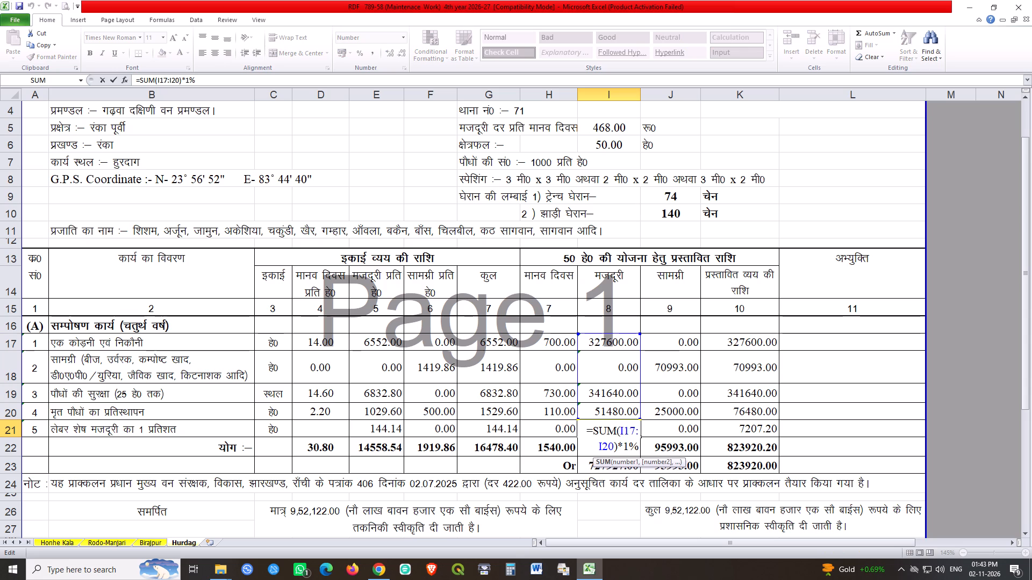
pyautogui.press('Return')
pyautogui.doubleClick(605, 447)
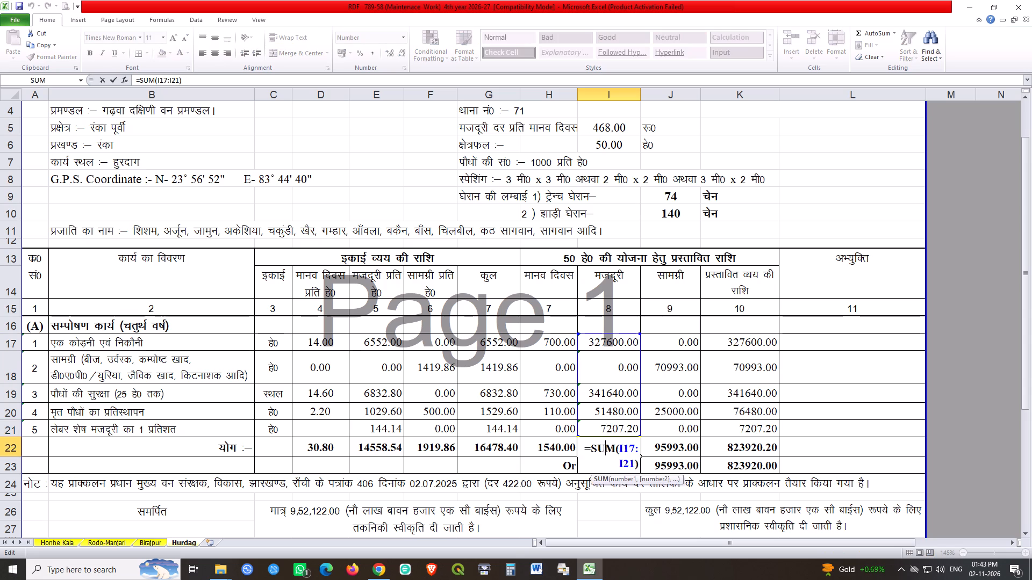
pyautogui.press('Return')
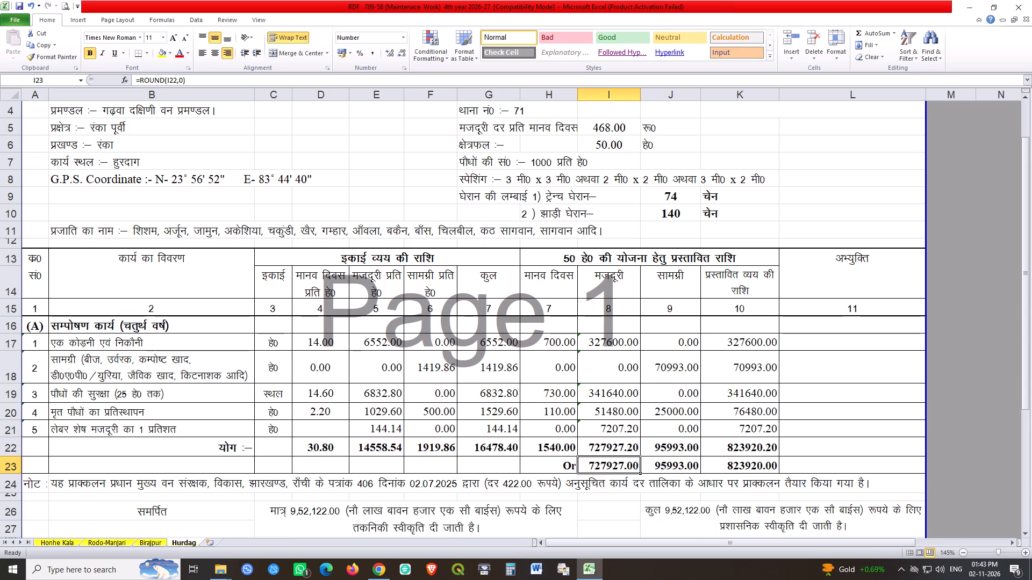
# Check the proposed material formula in J17 and fill it down through J21.
pyautogui.doubleClick(690, 344)
pyautogui.press('Return')
pyautogui.click(679, 338)
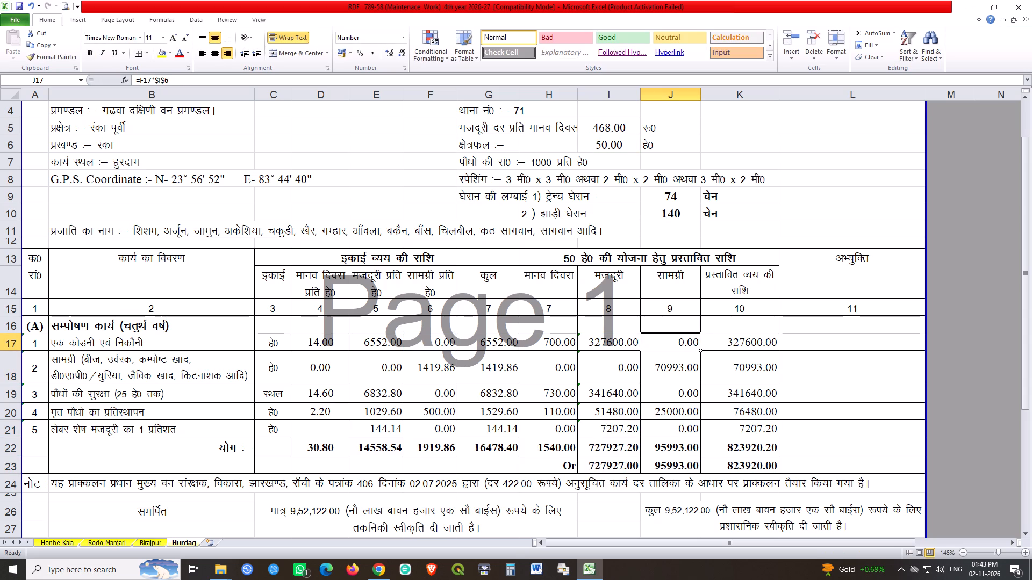
pyautogui.moveTo(702, 351); pyautogui.dragTo(702, 433)
# Check the material total formula in J22 and the rounding formulas in I23 and J23.
pyautogui.doubleClick(658, 445)
pyautogui.press('Return')
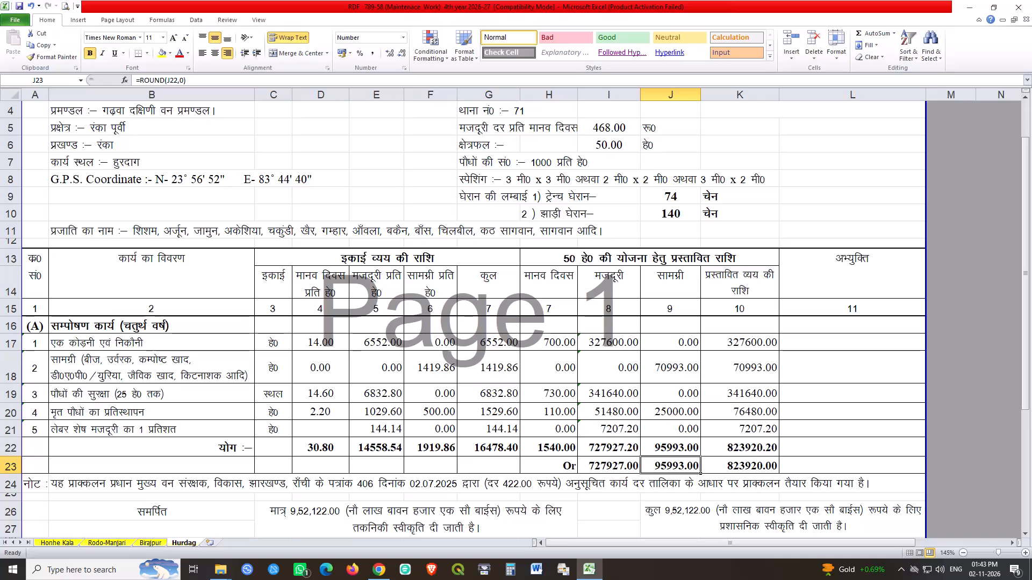
pyautogui.click(608, 468)
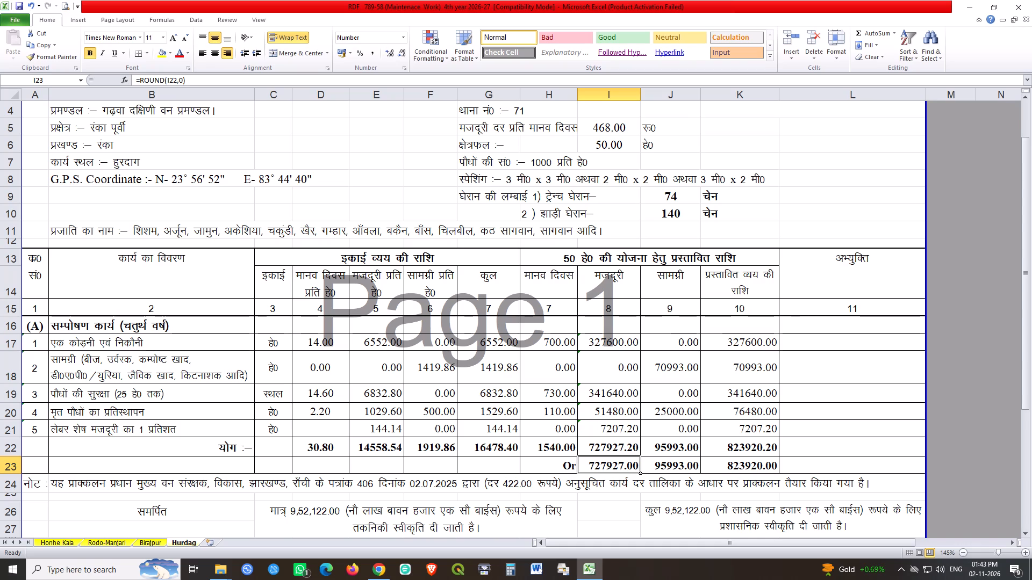
pyautogui.click(607, 464)
pyautogui.click(671, 465)
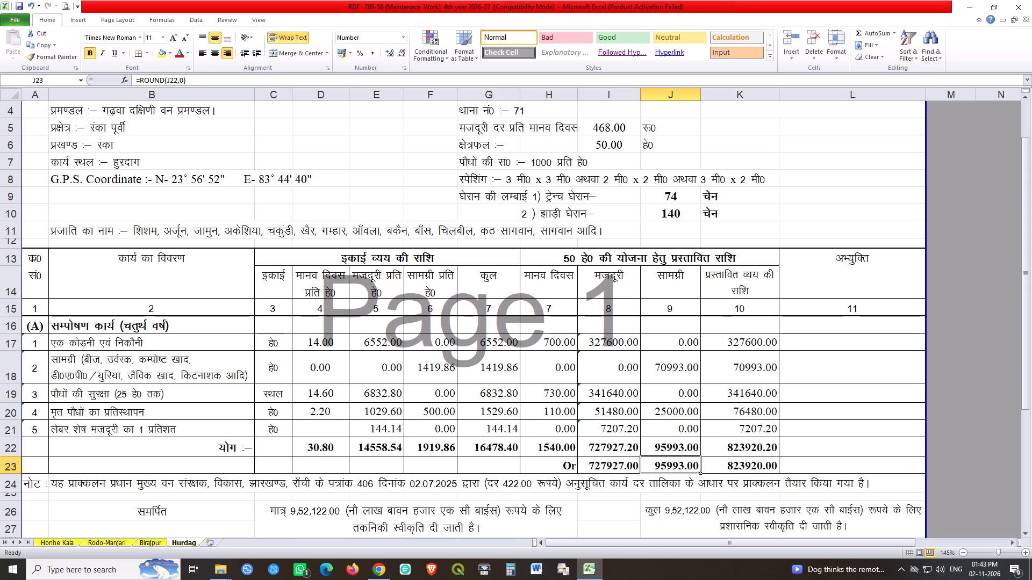
# Copy the Hurdag figures in D17:K23 and paste them into the Birajpur sheet starting at D18.
pyautogui.moveTo(326, 344); pyautogui.dragTo(761, 458)
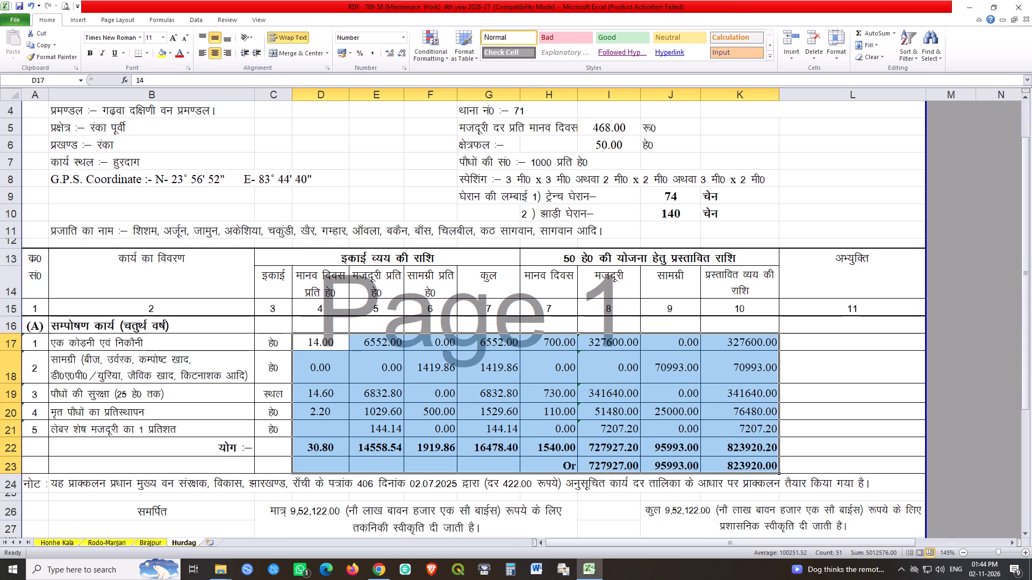
pyautogui.hotkey('ctrl', 'c')
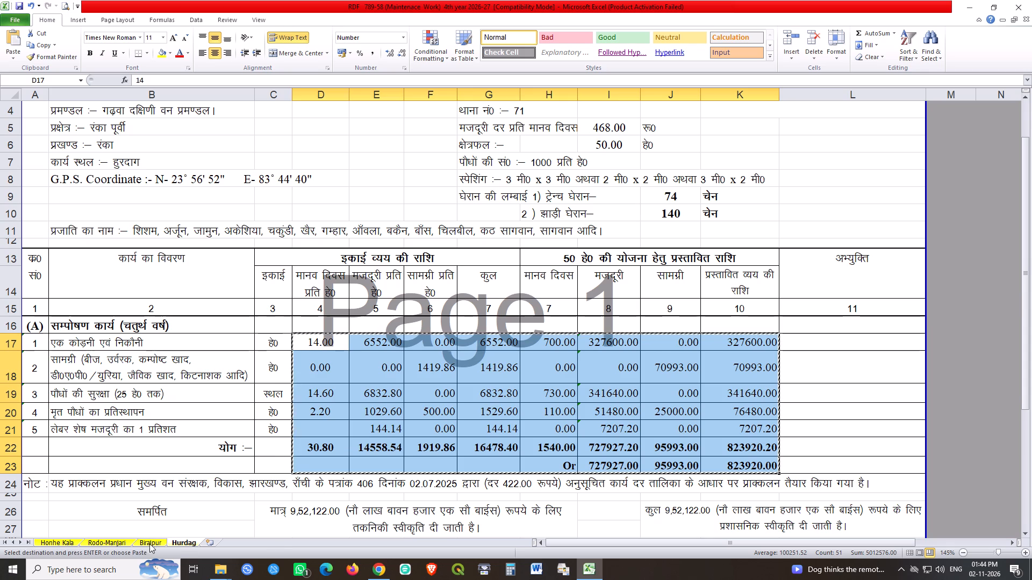
pyautogui.click(149, 541)
pyautogui.click(312, 259)
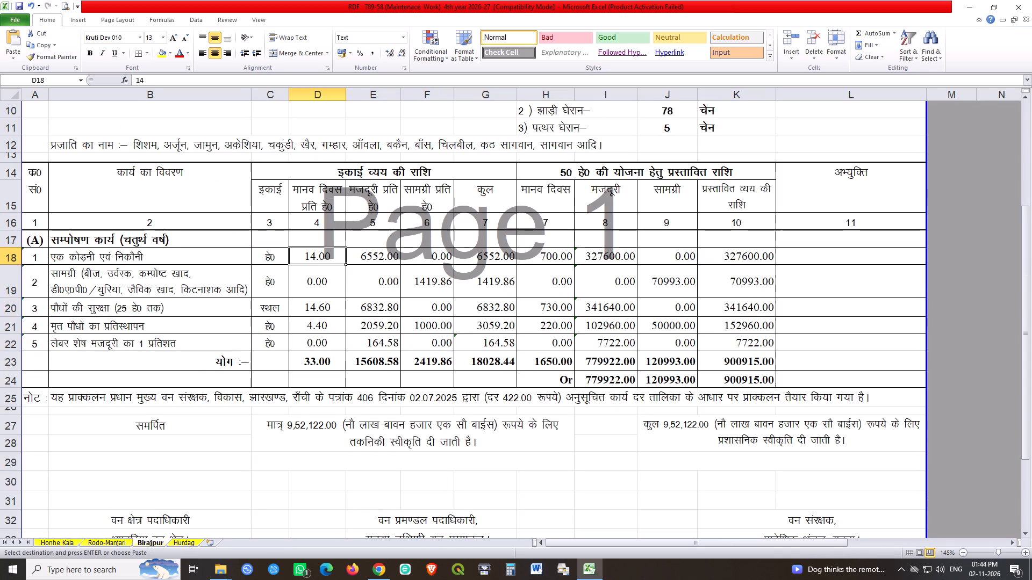
pyautogui.hotkey('ctrl', 'v')
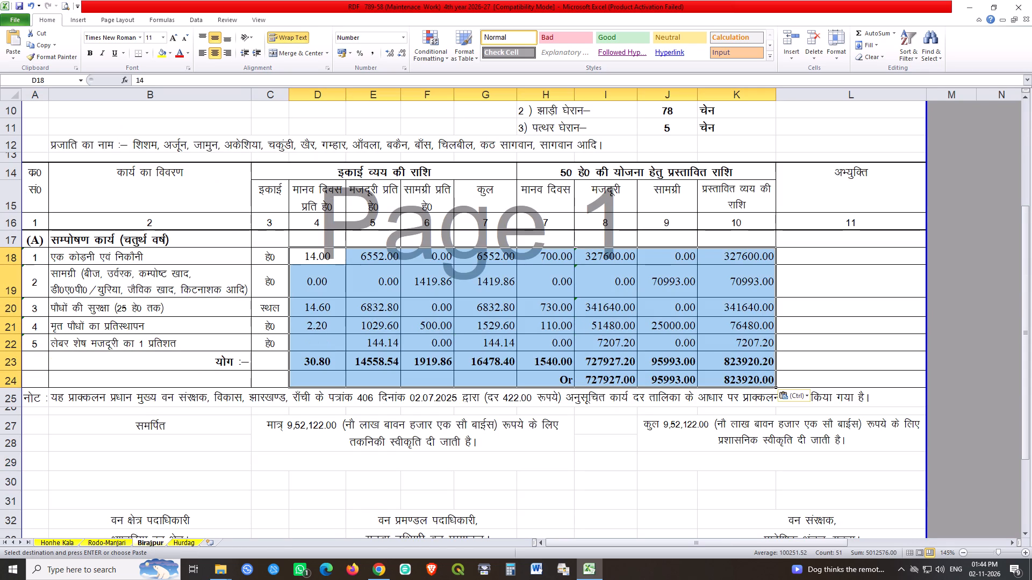
# Paste the copied Hurdag figures into the Rodo-Manjari sheet starting at D18 and the Honhe Kala sheet starting at D17.
pyautogui.click(120, 540)
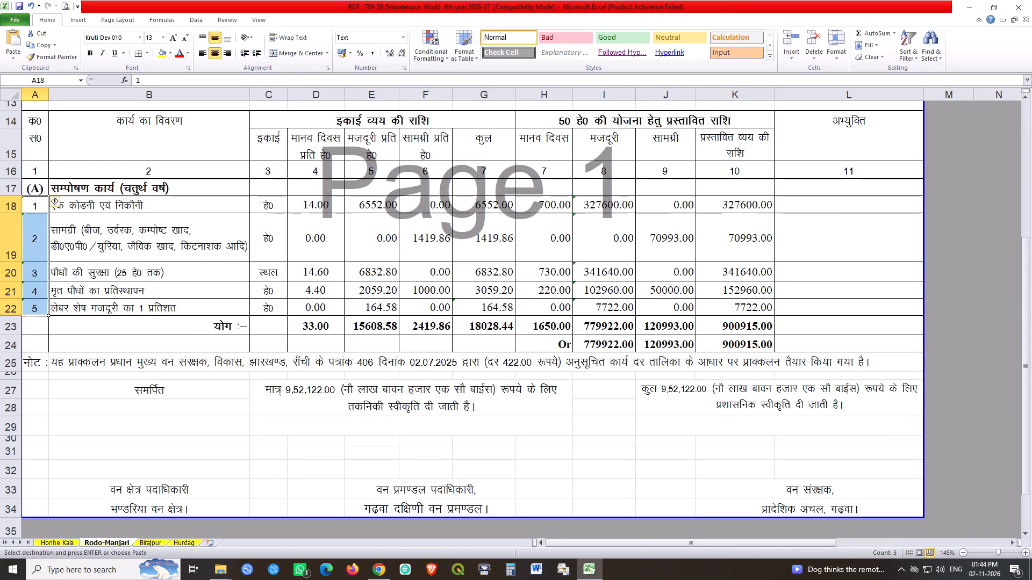
pyautogui.click(331, 210)
pyautogui.hotkey('ctrl', 'v')
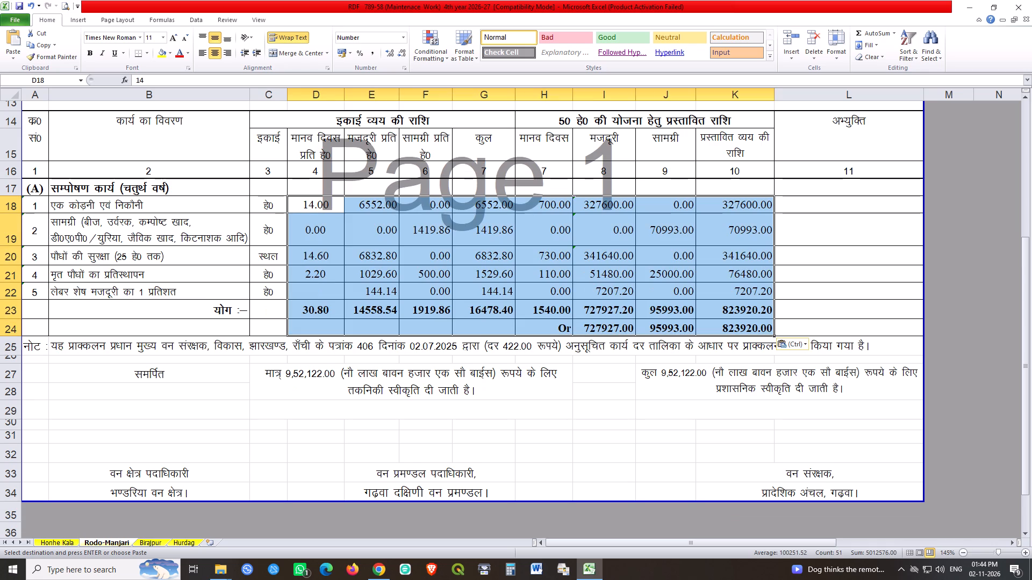
pyautogui.click(59, 544)
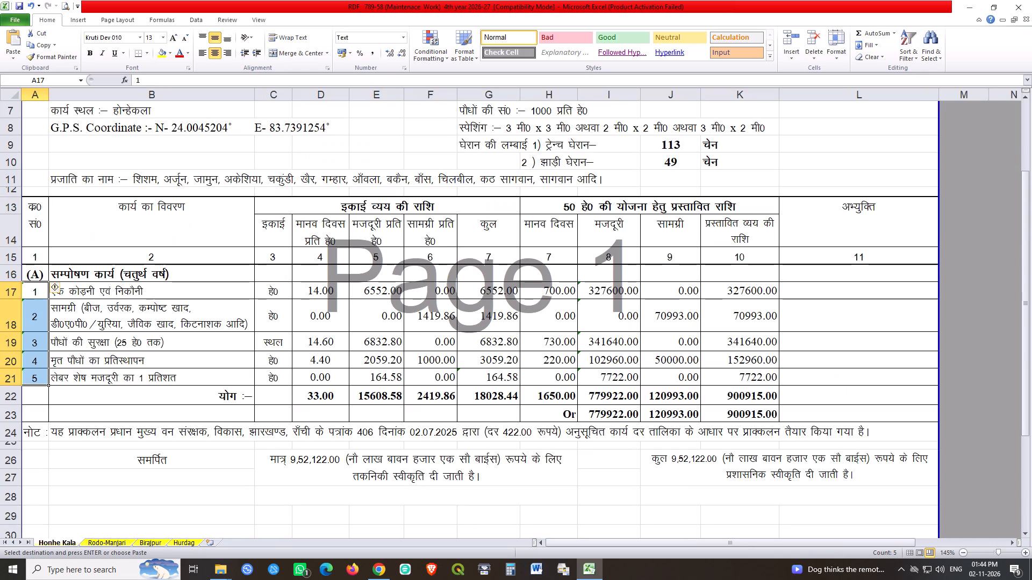
pyautogui.click(333, 292)
pyautogui.hotkey('ctrl', 'v')
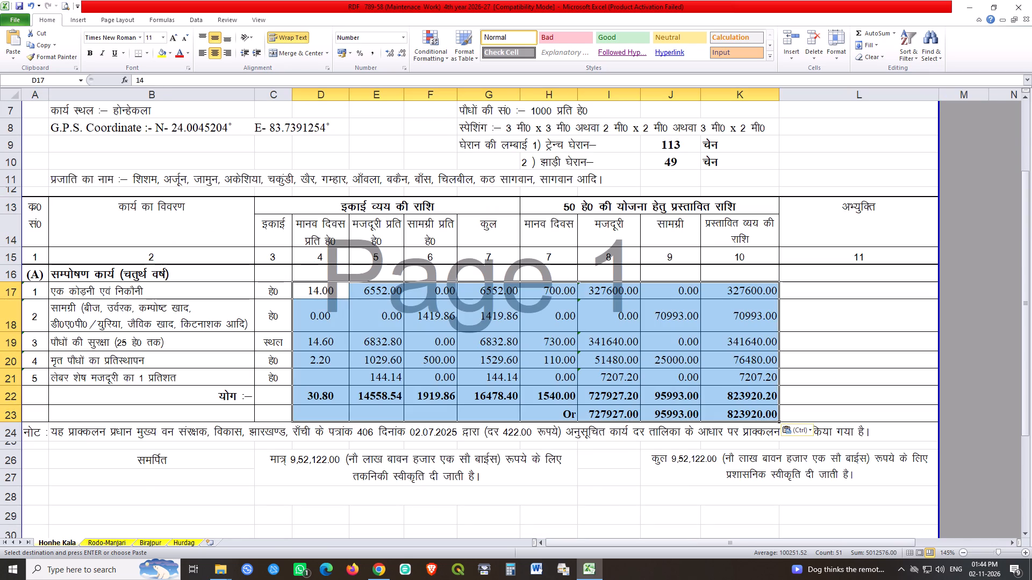
pyautogui.scroll(2, 333, 292)
pyautogui.scroll(-3, 417, 357)
# Save the workbook.
pyautogui.click(652, 472)
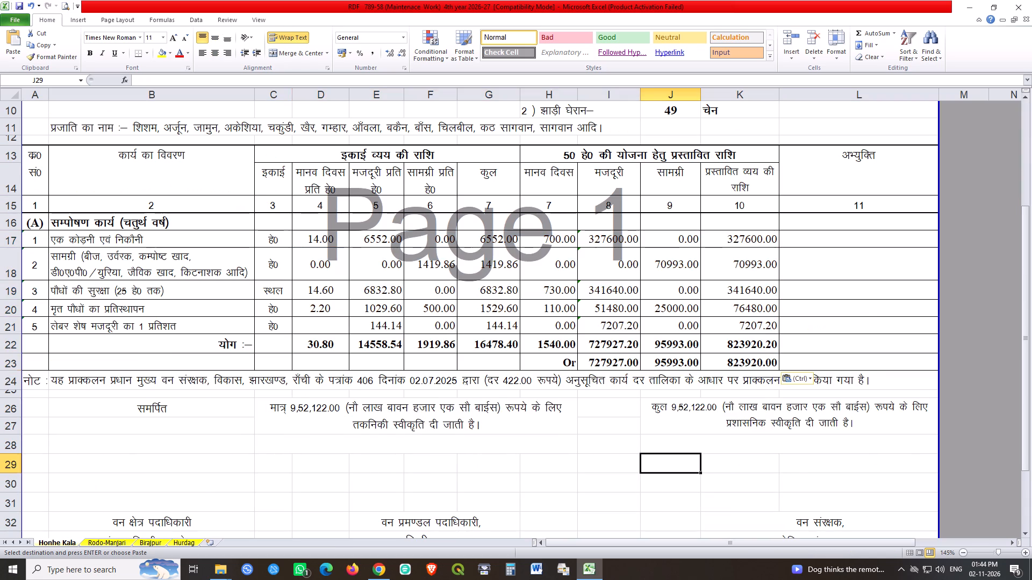
pyautogui.hotkey('ctrl', 's')
pyautogui.hotkey('ctrl', 's')
pyautogui.hotkey('ctrl', 's')
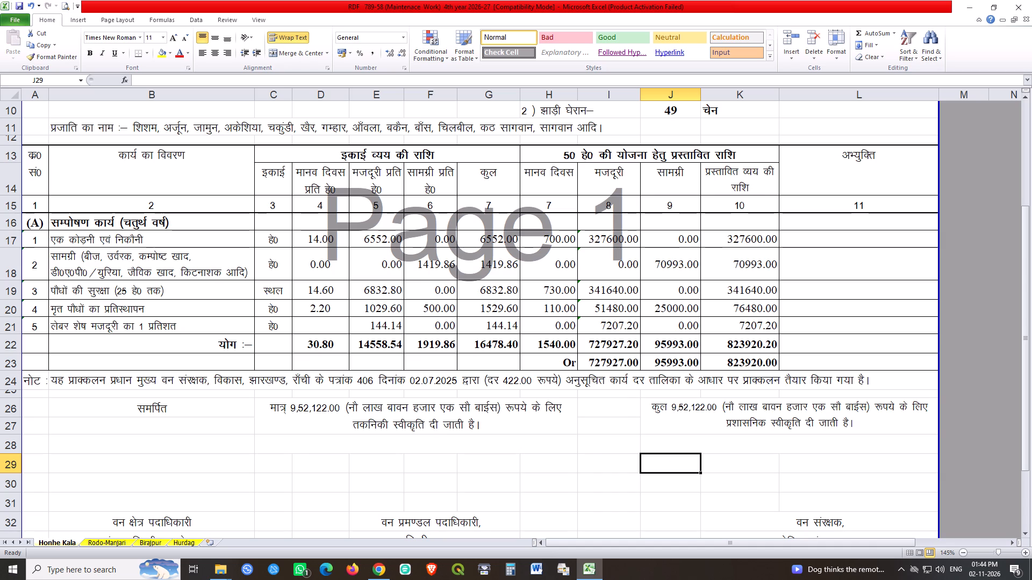
pyautogui.click(626, 438)
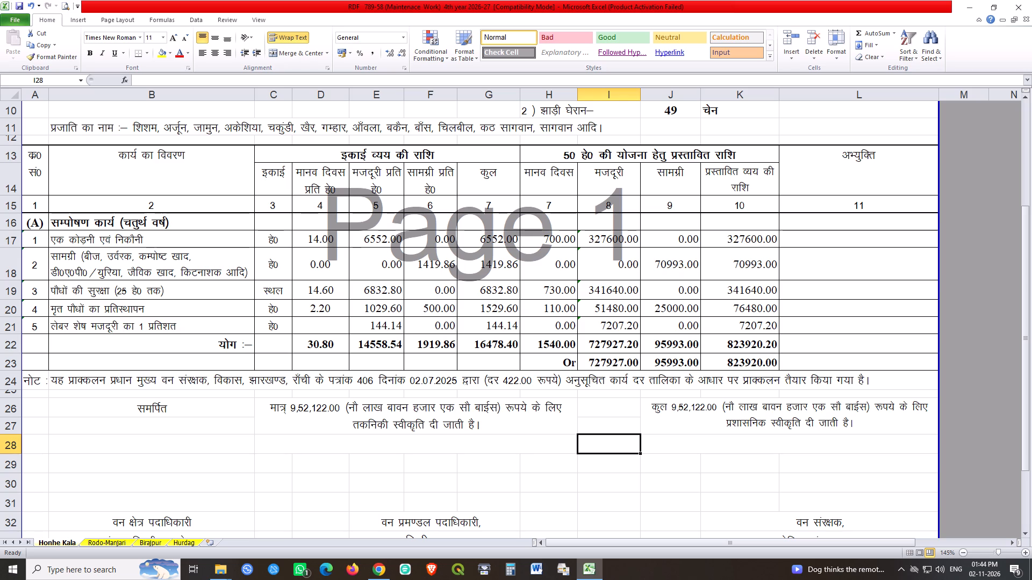
pyautogui.click(697, 457)
pyautogui.tripleClick(21, 5)
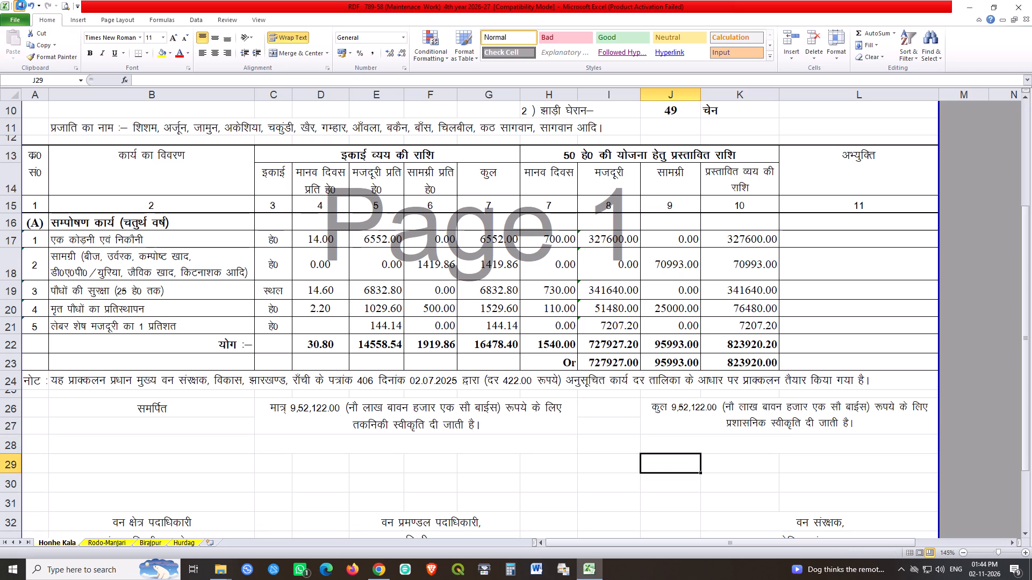
pyautogui.click(573, 446)
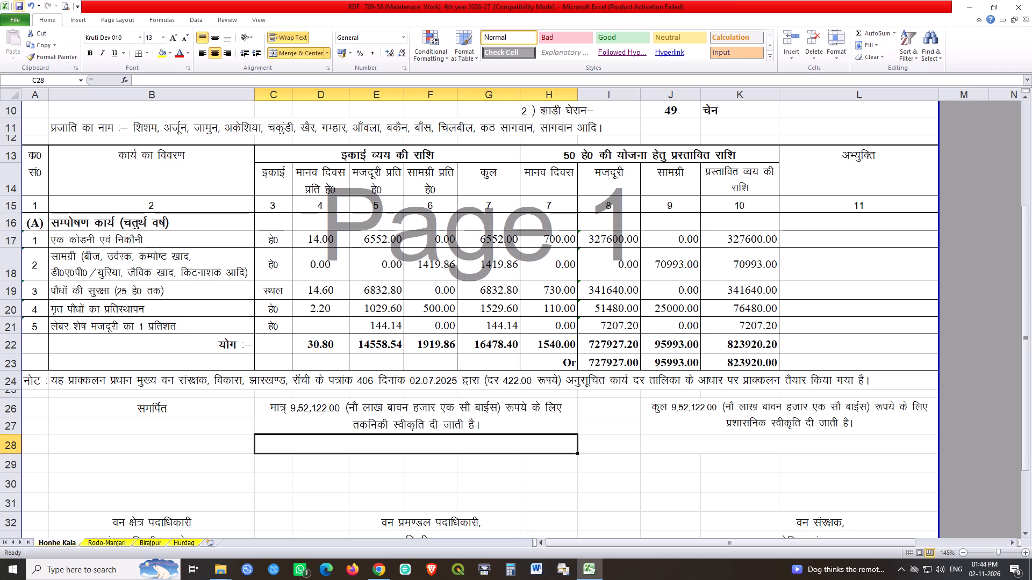
pyautogui.tripleClick(23, 5)
pyautogui.tripleClick(18, 2)
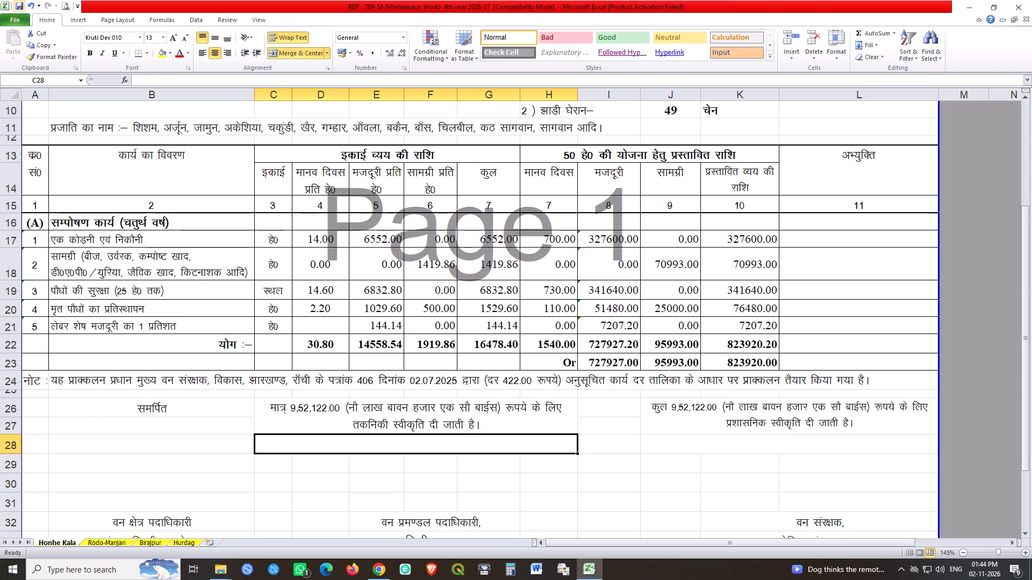
# Delete the blank row 28 below the approval text on the Honhe Kala sheet.
pyautogui.click(334, 479)
pyautogui.doubleClick(301, 404)
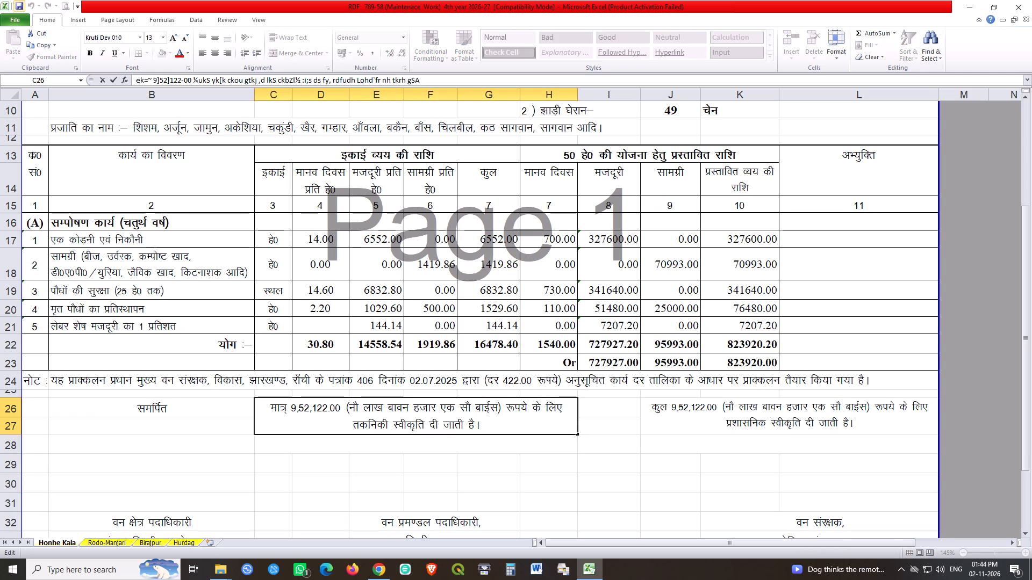
pyautogui.click(6, 447)
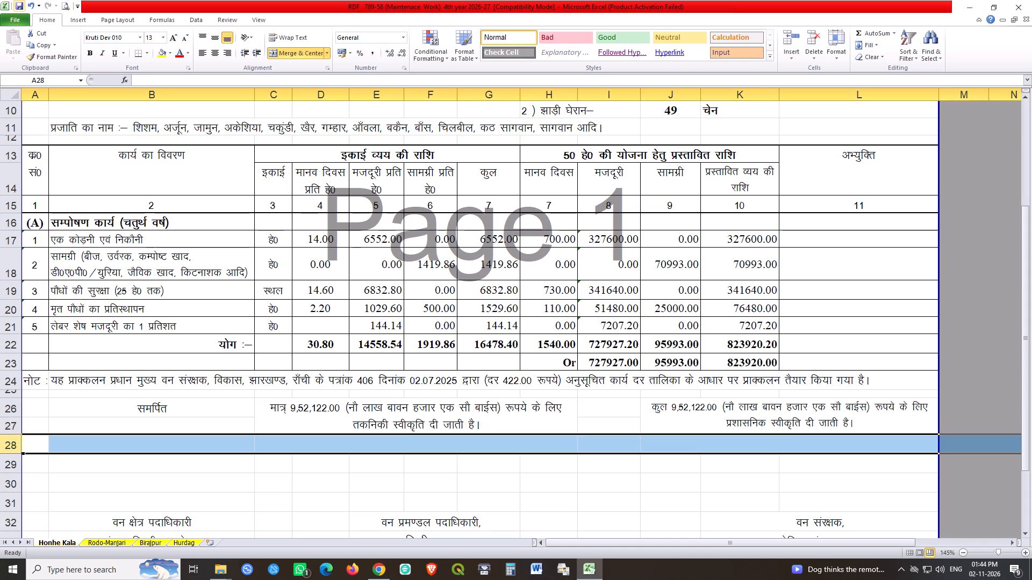
pyautogui.hotkey('ctrl', '-')
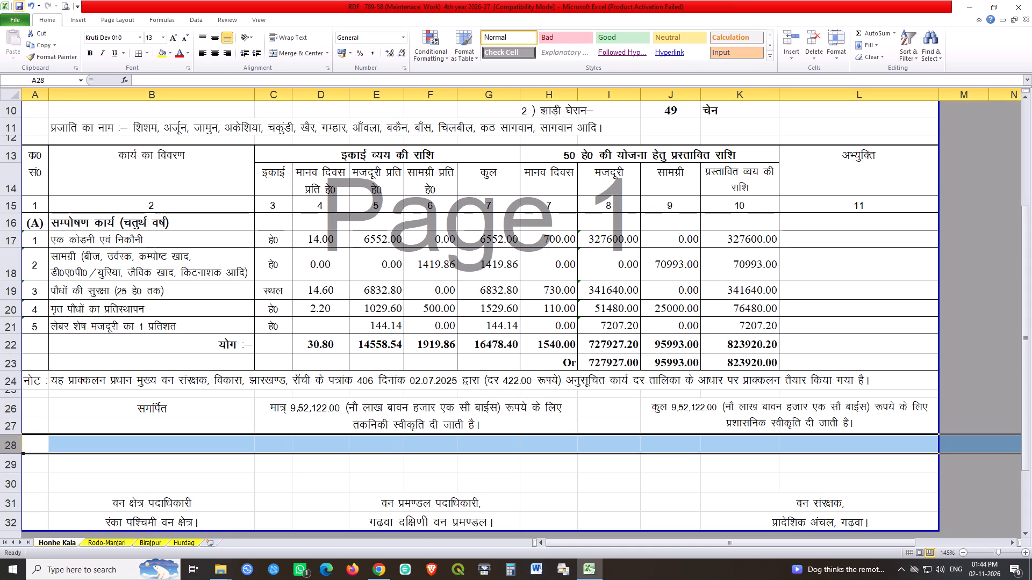
# Set the letter number (पत्रांक) in the Honhe Kala note (B24) to 488.
pyautogui.doubleClick(298, 382)
pyautogui.click(362, 379)
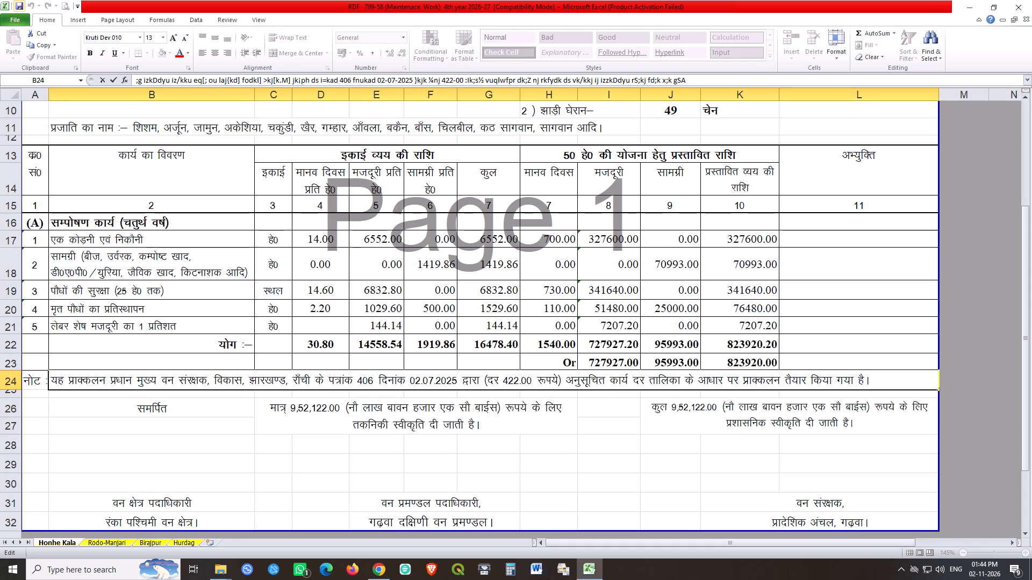
pyautogui.press('Left')
pyautogui.press('Right')
pyautogui.hotkey('shift', 'Right')
pyautogui.hotkey('shift', 'Right')
pyautogui.write('88')
# Set the letter date (दिनांक) in the Honhe Kala note to 06-08-2026.
pyautogui.press('Right')
pyautogui.press('Right')
pyautogui.press('Right')
pyautogui.press('Right')
pyautogui.press('Right')
pyautogui.press('Right')
pyautogui.press('Right')
pyautogui.press('Right')
pyautogui.press('Right')
pyautogui.press('Right')
pyautogui.press('Right')
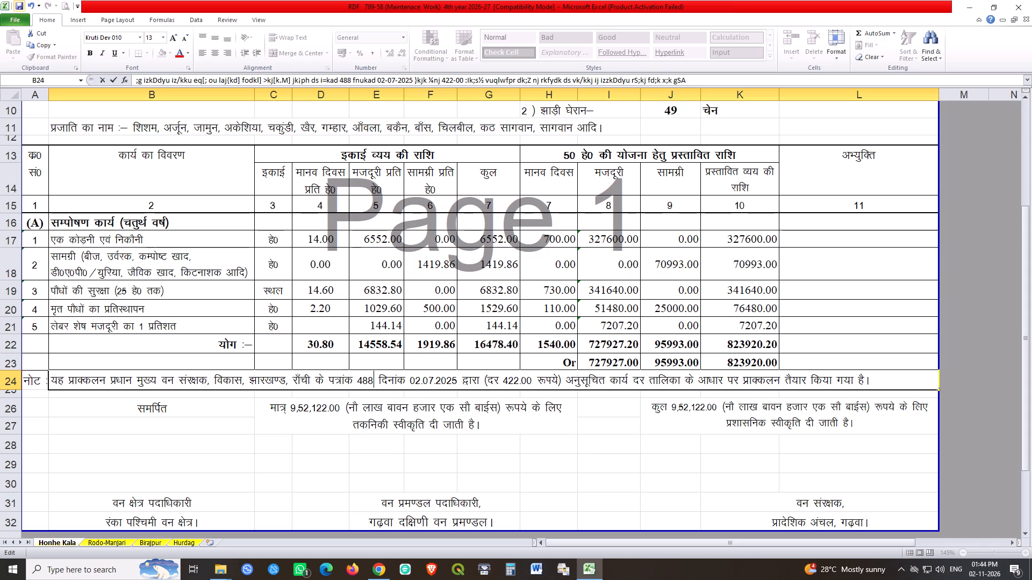
pyautogui.press('Left')
pyautogui.hotkey('shift', 'Left')
pyautogui.hotkey('shift', 'Left')
pyautogui.write('06-')
pyautogui.write('08/')
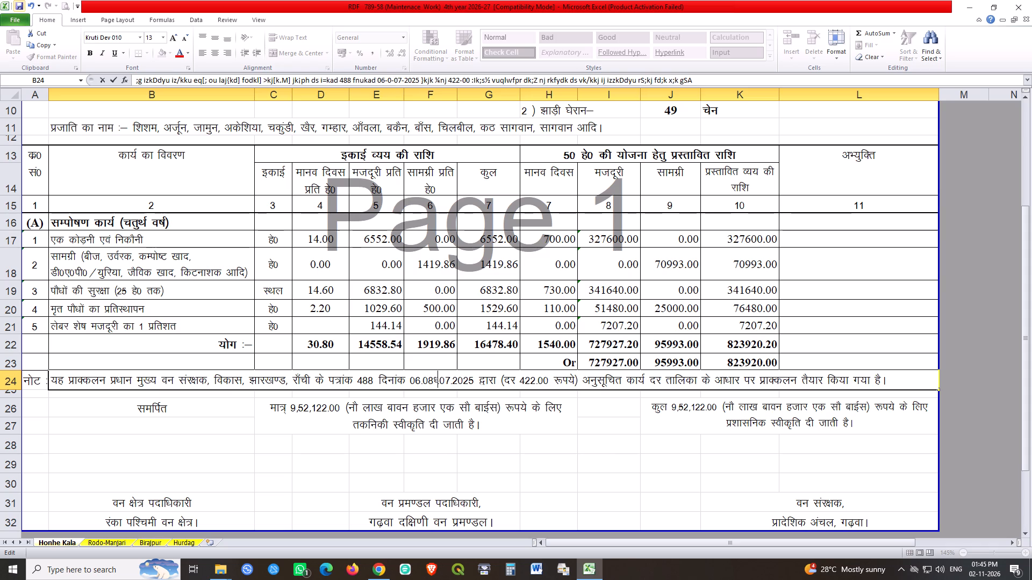
pyautogui.press('BackSpace')
pyautogui.write('-2026')
pyautogui.press('Right')
pyautogui.press('Left')
pyautogui.hotkey('ctrl', 'shift', 'Right')
pyautogui.hotkey('ctrl', 'shift', 'Right')
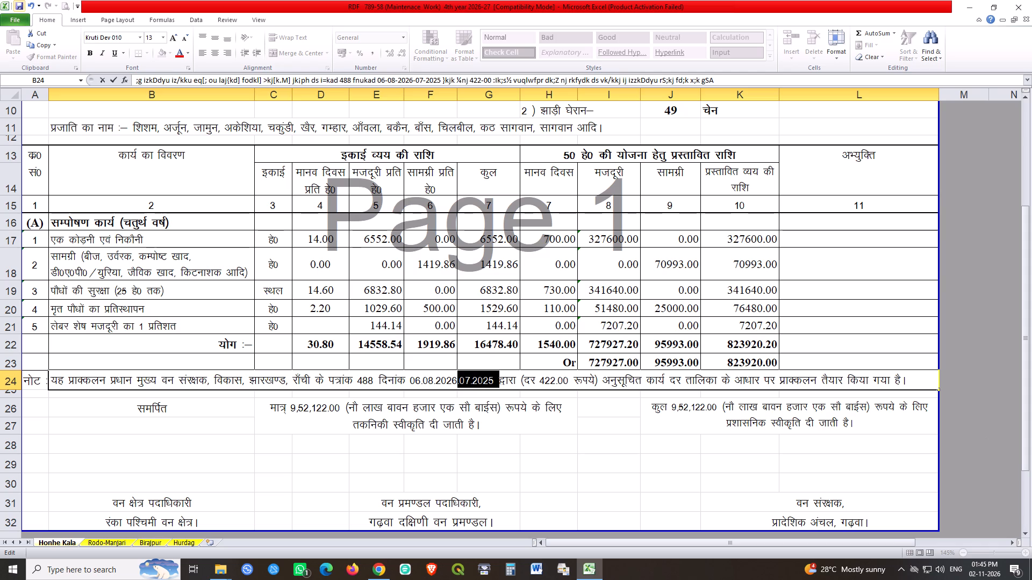
pyautogui.press('Delete')
pyautogui.press('space')
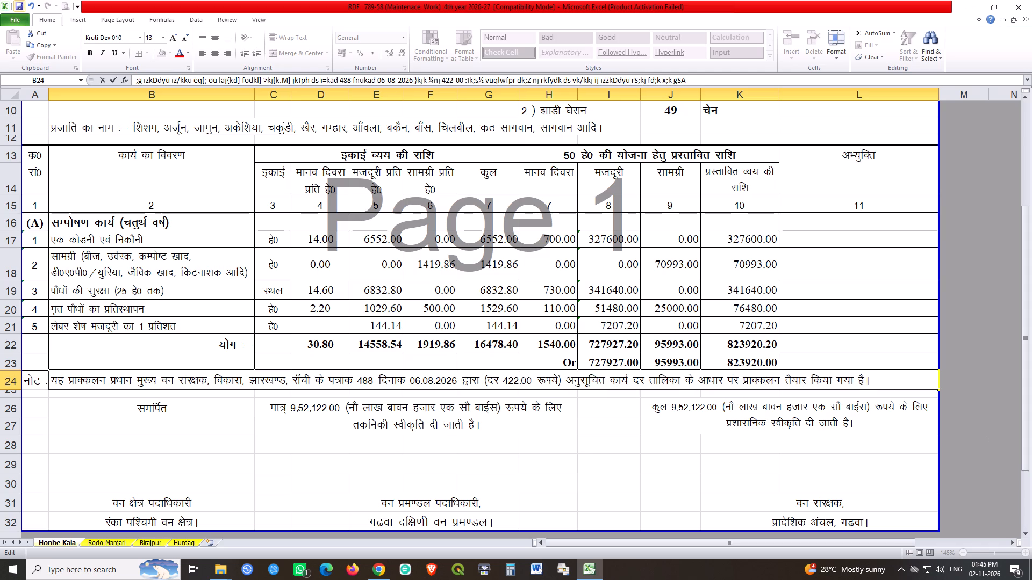
# Set the rate (दर) in the Honhe Kala note (B24) to 468.00 रूपये.
pyautogui.press('Right')
pyautogui.press('Right')
pyautogui.press('Right')
pyautogui.press('Right')
pyautogui.press('Right')
pyautogui.press('Right')
pyautogui.press('Right')
pyautogui.press('Right')
pyautogui.press('Right')
pyautogui.press('Right')
pyautogui.hotkey('shift', 'Right')
pyautogui.hotkey('shift', 'Right')
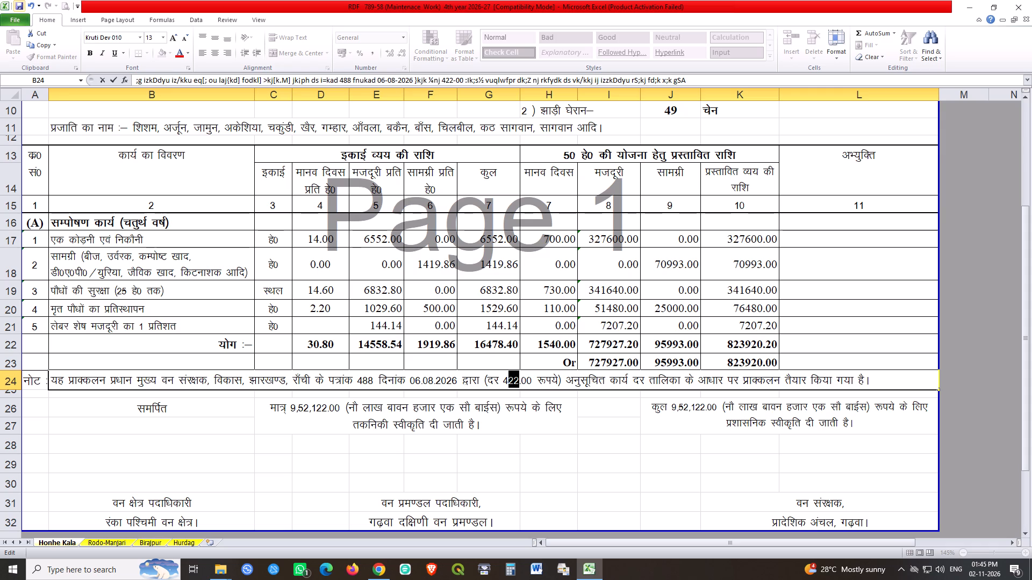
pyautogui.write('68')
pyautogui.press('Right')
pyautogui.press('Right')
pyautogui.press('Right')
pyautogui.press('Right')
pyautogui.press('Right')
pyautogui.press('Right')
pyautogui.press('Return')
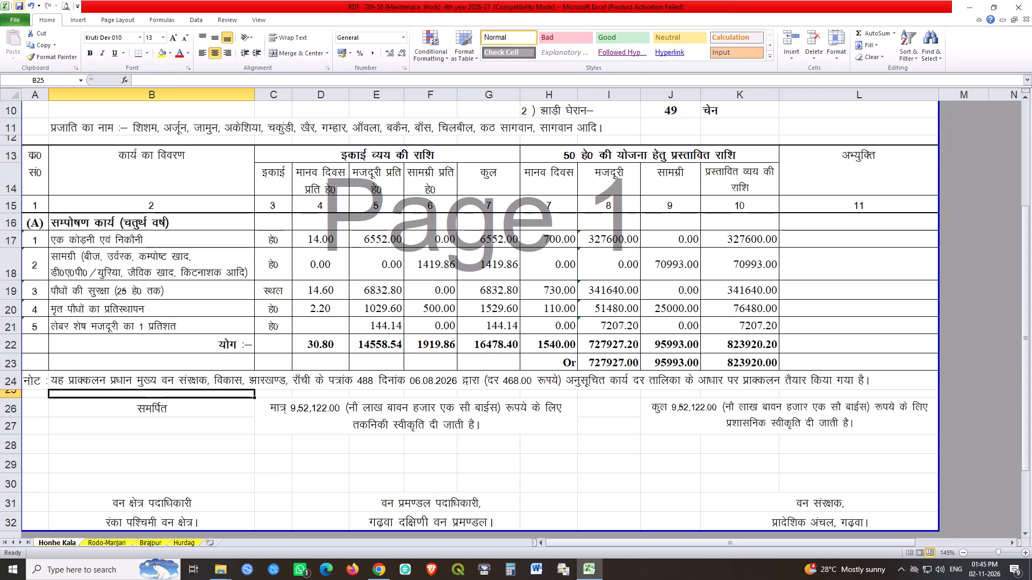
# Set the amount figure in the technical approval text (C26) of Honhe Kala to 8,23,920.00.
pyautogui.doubleClick(287, 404)
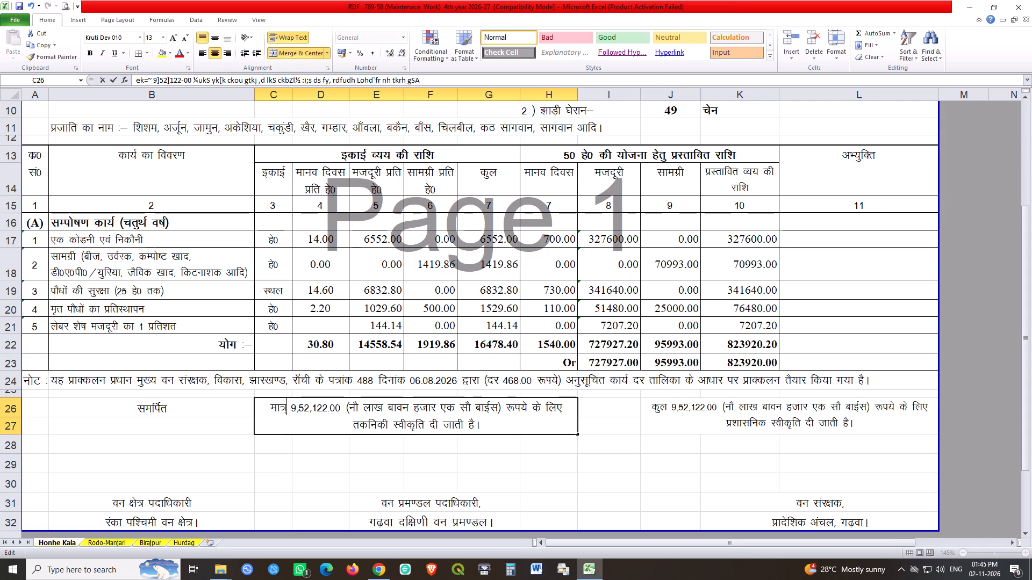
pyautogui.press('Right')
pyautogui.hotkey('shift', 'Right')
pyautogui.press('8')
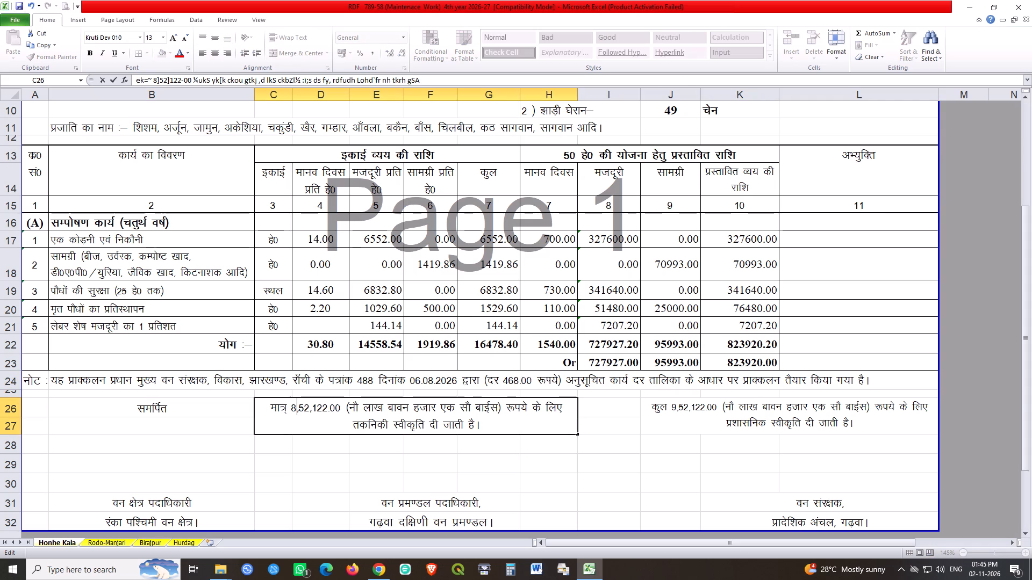
pyautogui.press('Right')
pyautogui.hotkey('shift', 'Right')
pyautogui.hotkey('shift', 'Right')
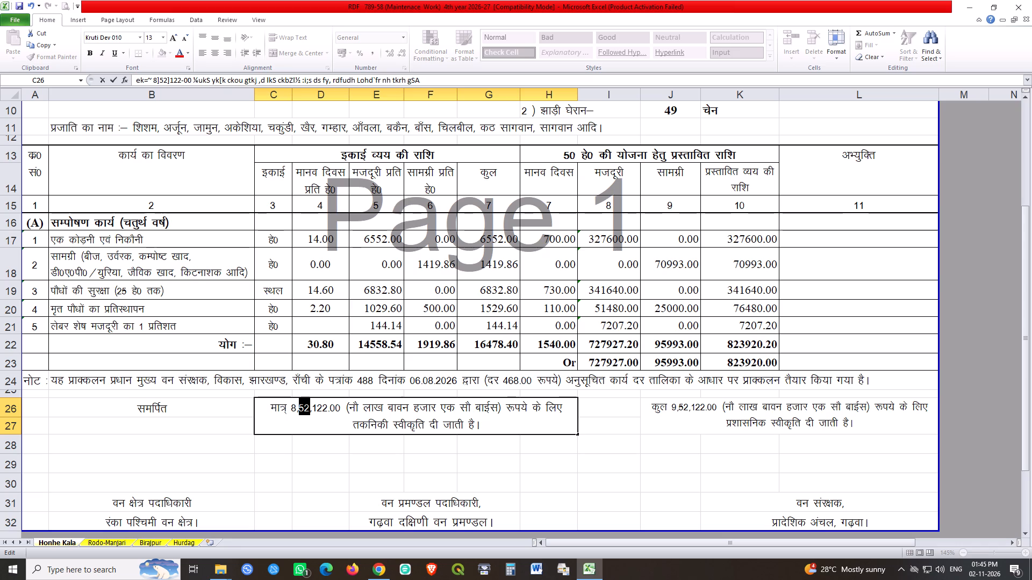
pyautogui.write('23')
pyautogui.press('Right')
pyautogui.hotkey('shift', 'Right')
pyautogui.hotkey('shift', 'Right')
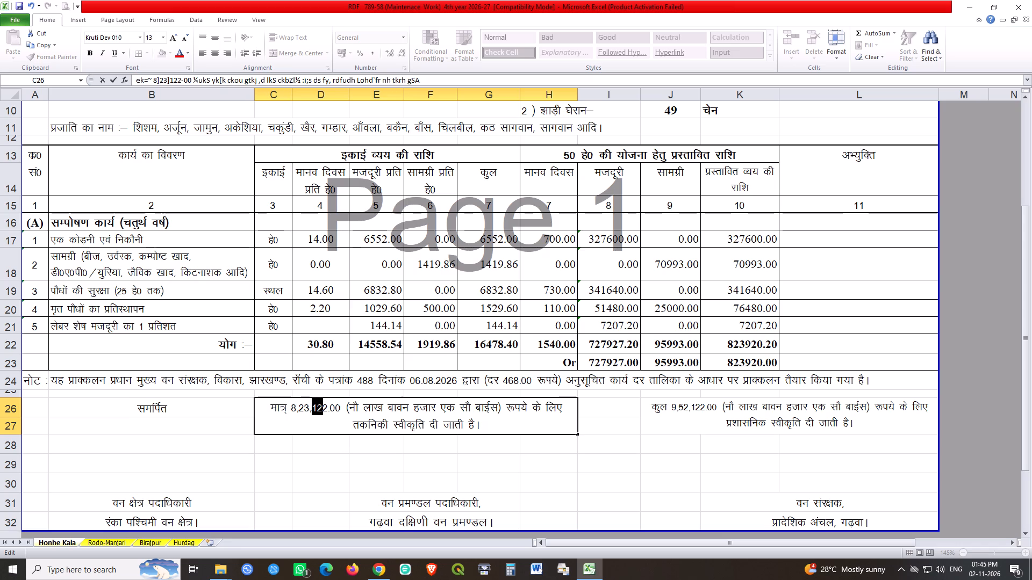
pyautogui.hotkey('shift', 'Right')
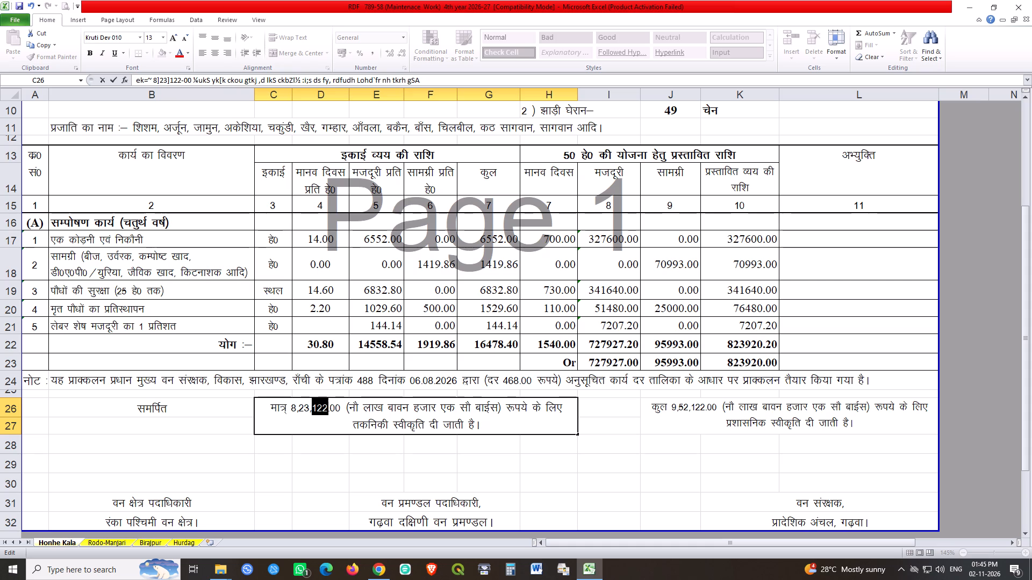
pyautogui.write('920')
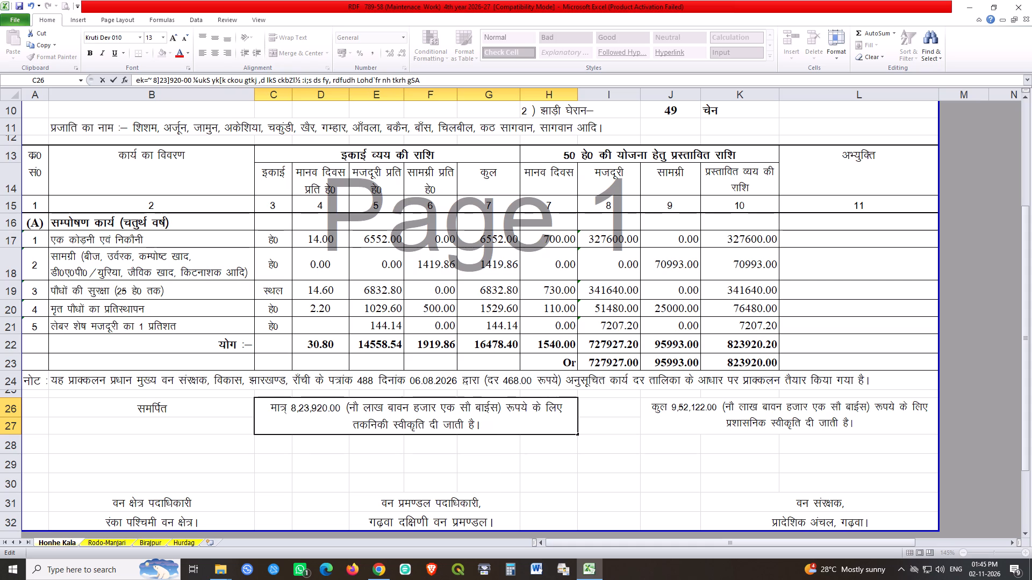
# In the technical approval text's amount in words, set the lakh and thousand words to आठ लाख तेईस हजार.
pyautogui.press('Right')
pyautogui.press('Right')
pyautogui.press('Right')
pyautogui.press('Right')
pyautogui.press('Right')
pyautogui.press('Right')
pyautogui.press('Left')
pyautogui.hotkey('shift', 'Right')
pyautogui.hotkey('shift', 'Right')
pyautogui.write('vkB')
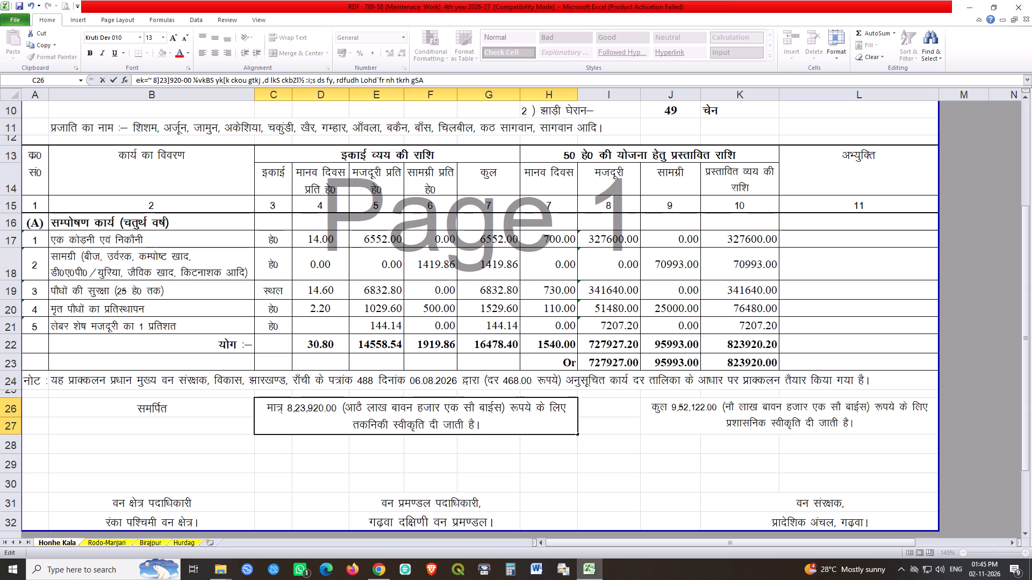
pyautogui.press('Delete')
pyautogui.press('Right')
pyautogui.press('Right')
pyautogui.press('Right')
pyautogui.press('Right')
pyautogui.press('Right')
pyautogui.press('Right')
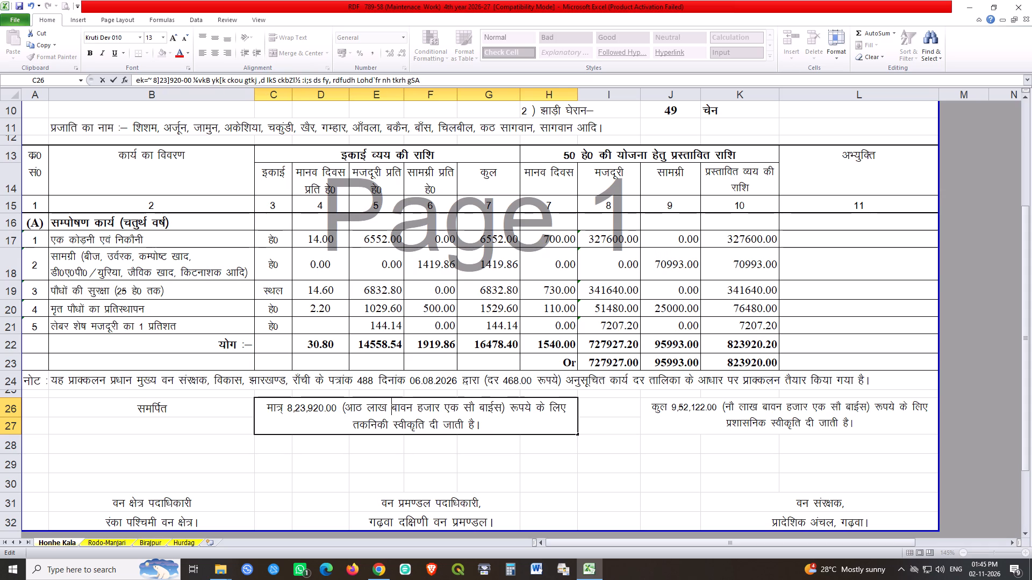
pyautogui.hotkey('ctrl', 'shift', 'Right')
pyautogui.hotkey('shift', 'Left')
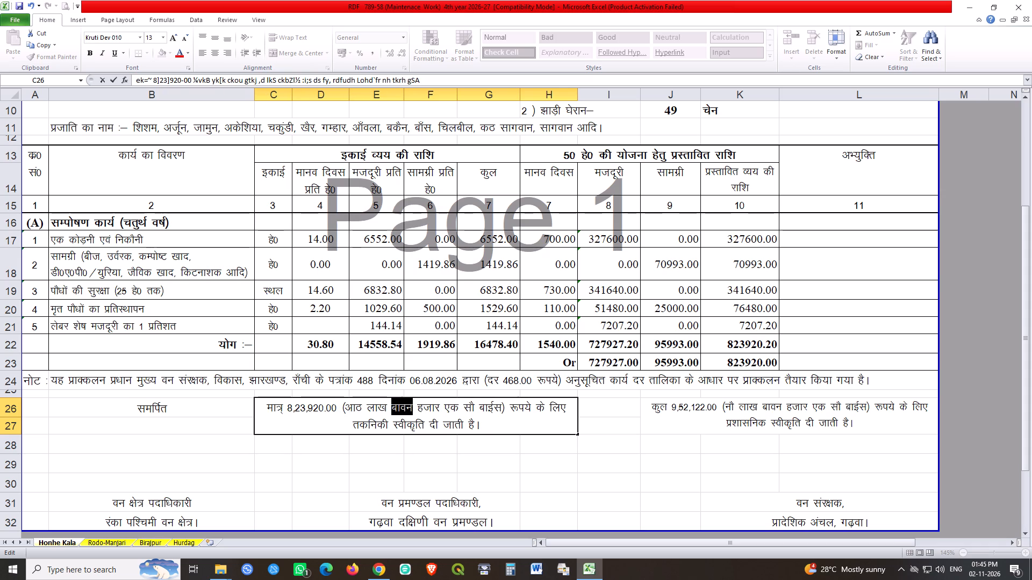
pyautogui.write('rsbZl')
# Set the remaining amount words in the technical approval text to नौ सौ बीस.
pyautogui.press('Right')
pyautogui.press('Right')
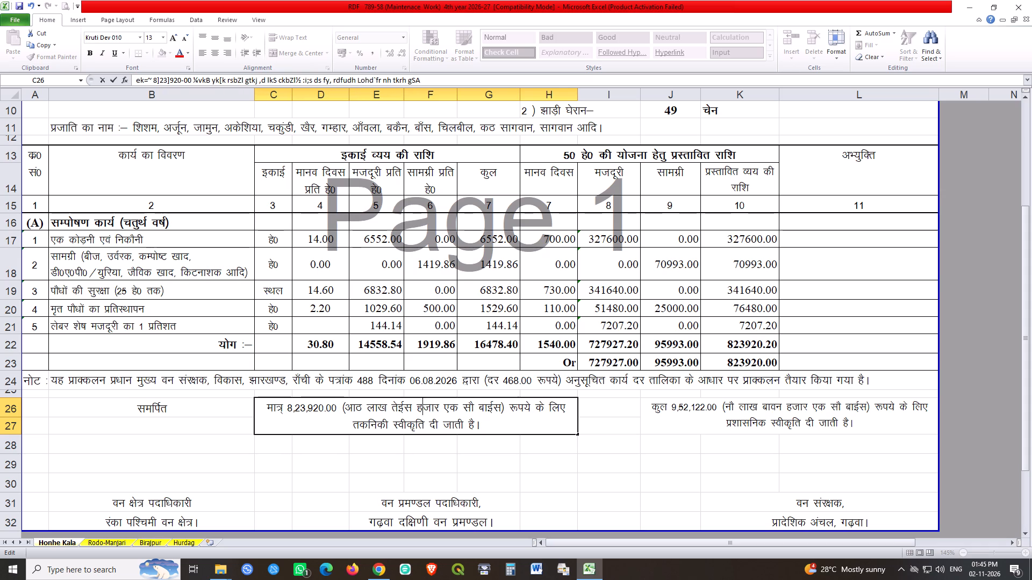
pyautogui.press('Right')
pyautogui.press('Right')
pyautogui.press('Right')
pyautogui.press('Right')
pyautogui.hotkey('ctrl', 'shift', 'Right')
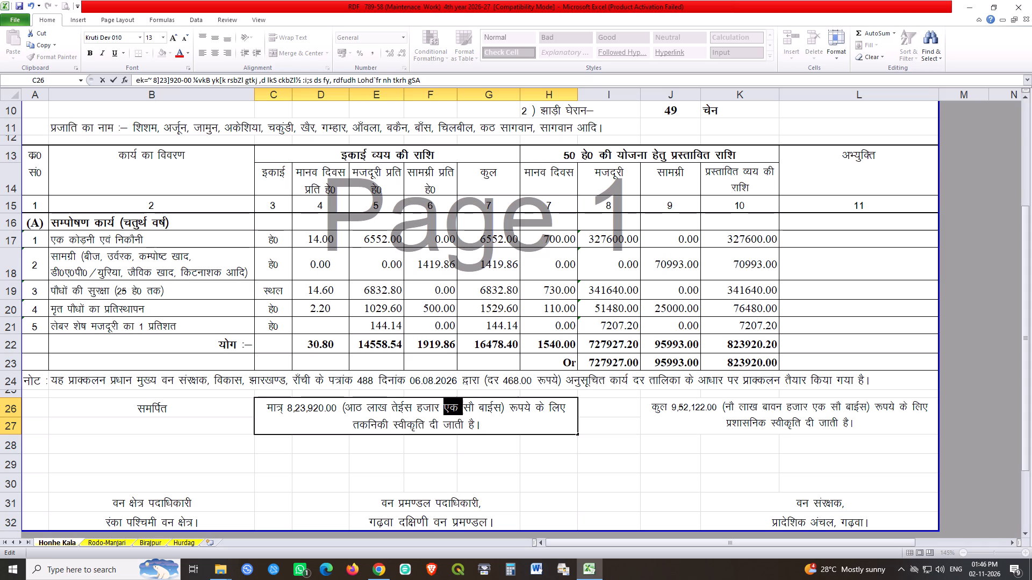
pyautogui.write('ukS')
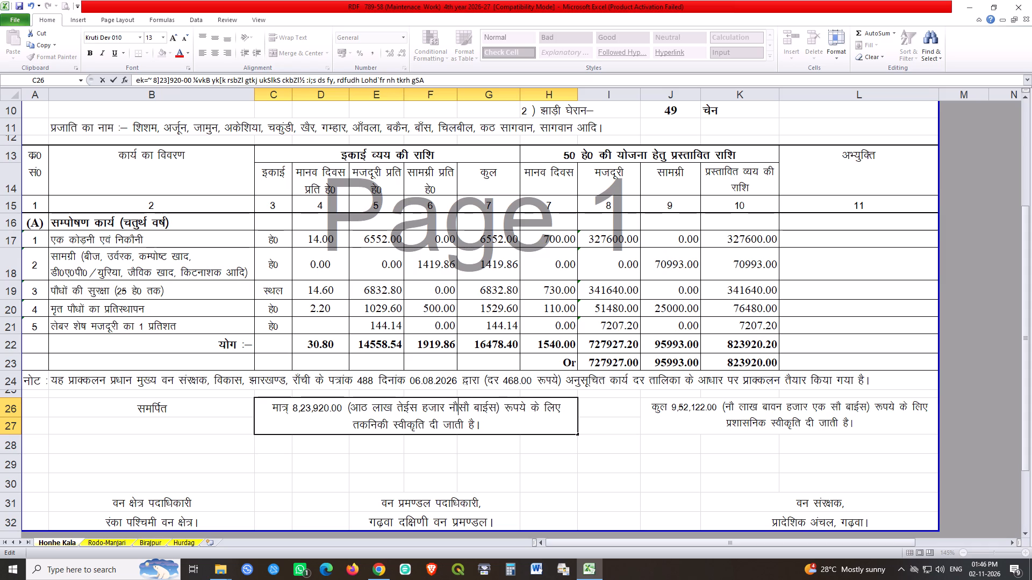
pyautogui.press('space')
pyautogui.press('Right')
pyautogui.press('Right')
pyautogui.press('Right')
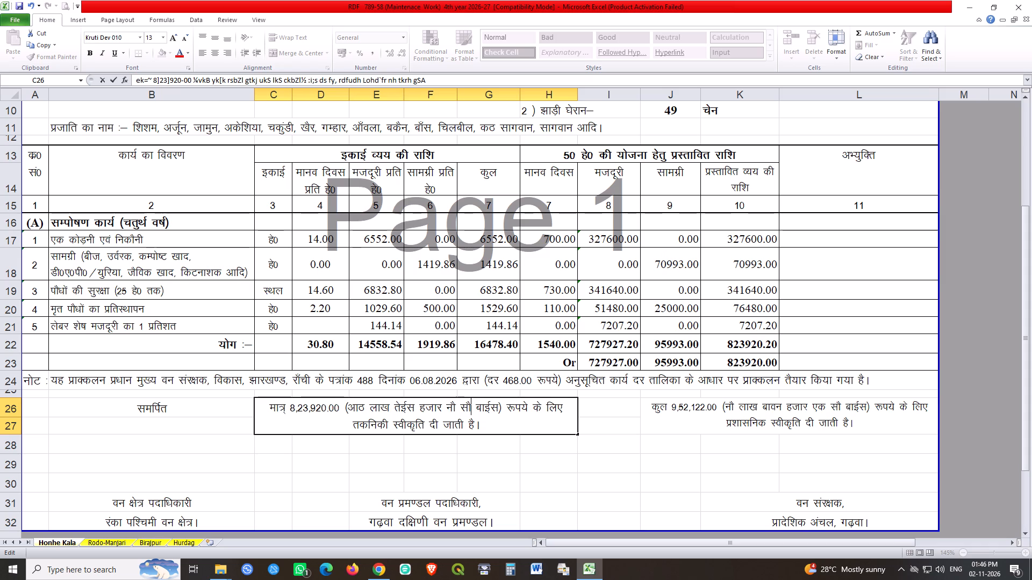
pyautogui.press('Right')
pyautogui.hotkey('shift', 'Right')
pyautogui.hotkey('shift', 'Right')
pyautogui.hotkey('shift', 'Right')
pyautogui.hotkey('shift', 'Right')
pyautogui.hotkey('shift', 'Right')
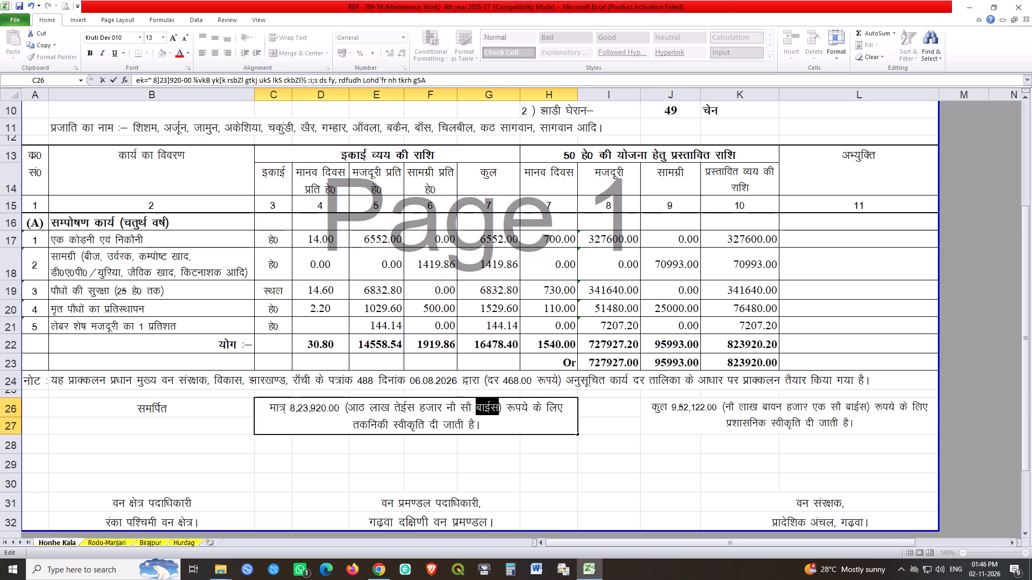
pyautogui.write('chl')
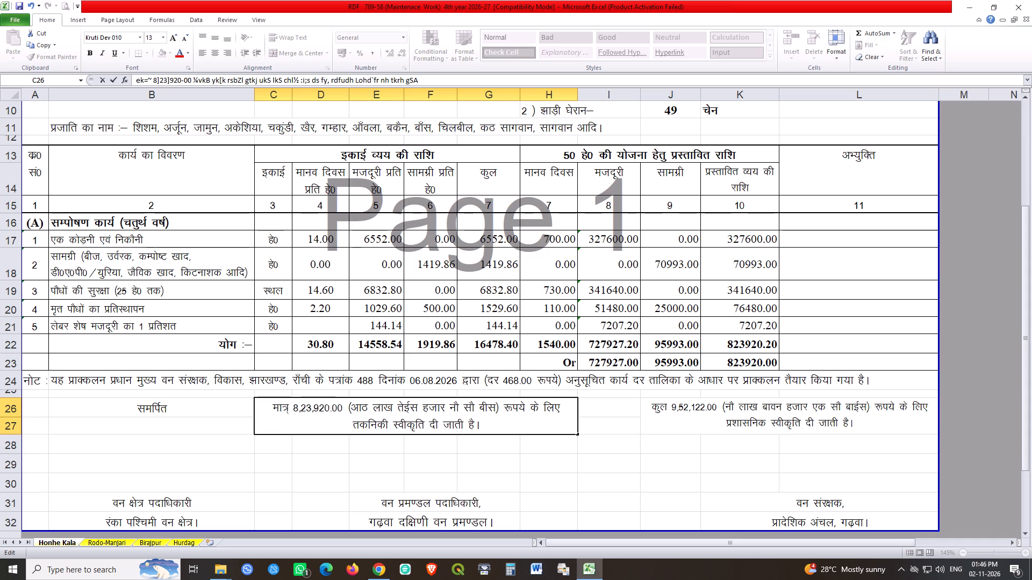
pyautogui.press('Return')
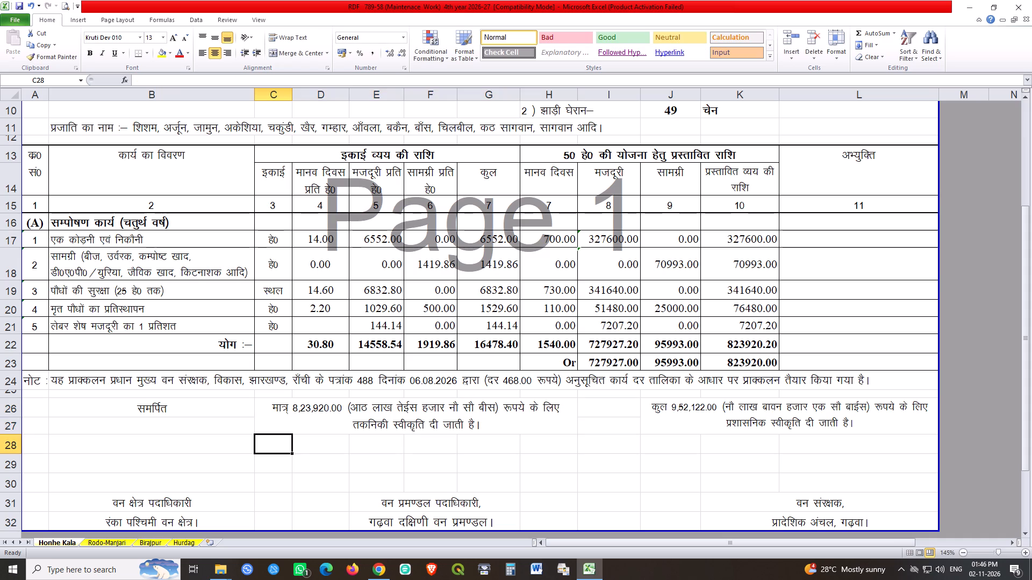
# Replace the amount and its words in the administrative approval text (J26) with a copy of those in C26, keeping a space before रूपये.
pyautogui.doubleClick(350, 410)
pyautogui.moveTo(292, 408); pyautogui.dragTo(496, 408)
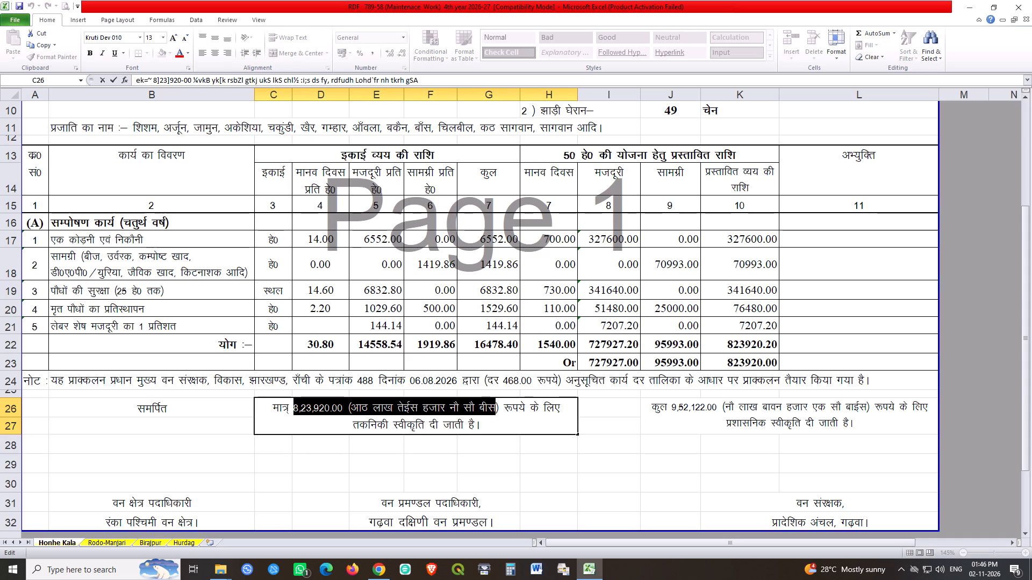
pyautogui.moveTo(496, 408); pyautogui.dragTo(501, 407)
pyautogui.hotkey('ctrl', 'c')
pyautogui.doubleClick(769, 414)
pyautogui.moveTo(672, 411); pyautogui.dragTo(850, 416)
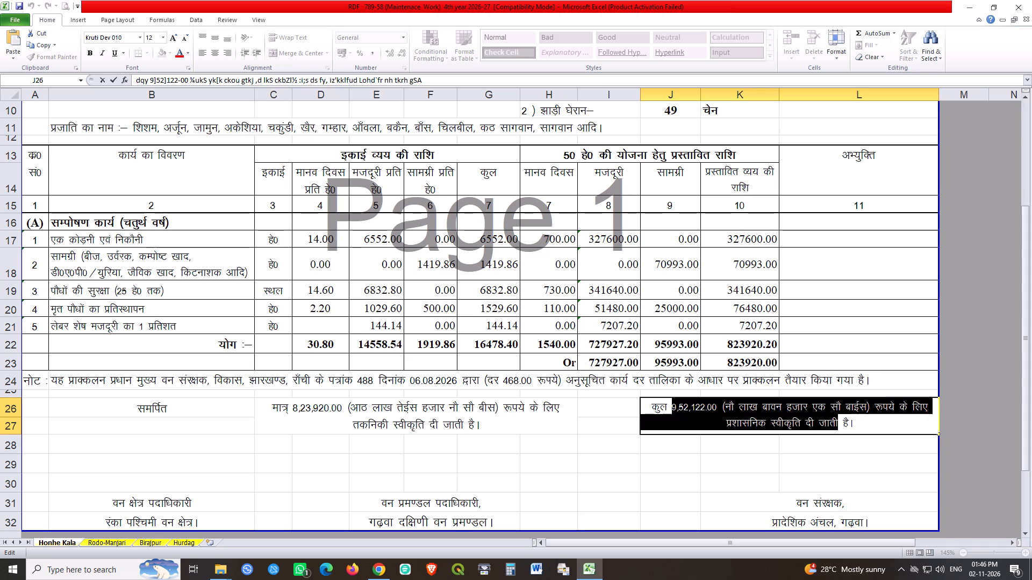
pyautogui.moveTo(850, 416); pyautogui.dragTo(874, 412)
pyautogui.hotkey('ctrl', 'v')
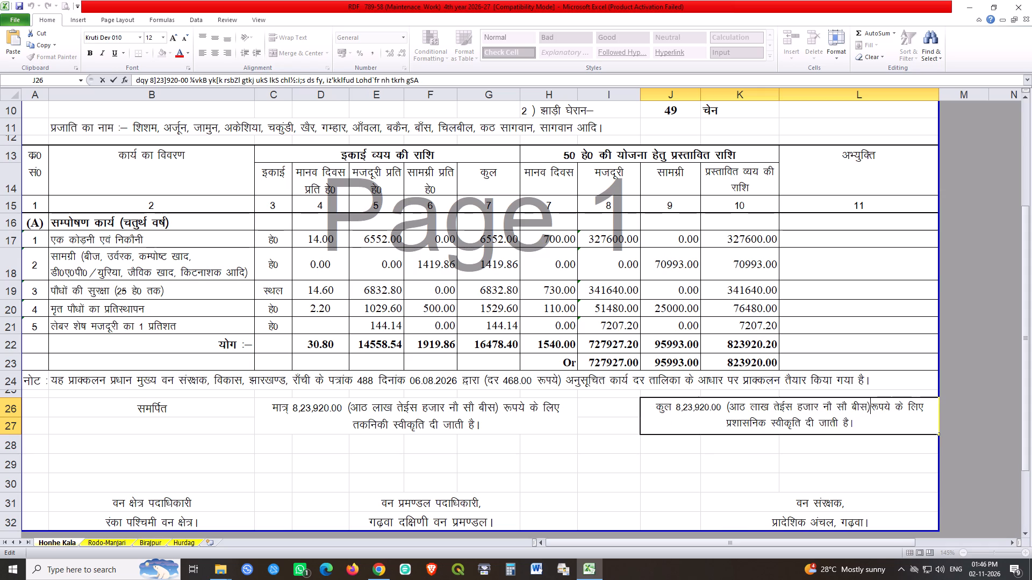
pyautogui.press('space')
pyautogui.press('Return')
# Save the workbook.
pyautogui.hotkey('ctrl', 's')
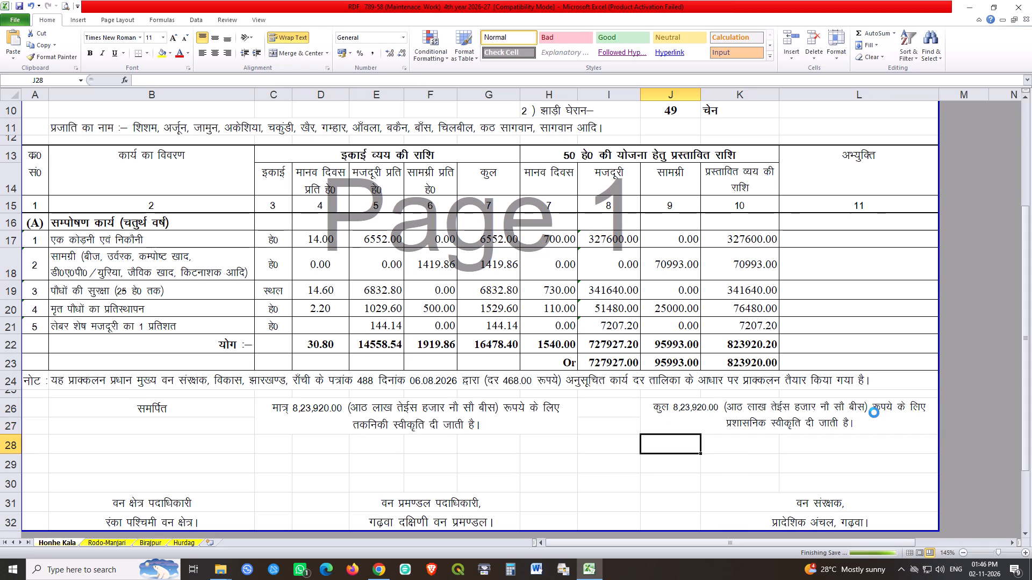
pyautogui.hotkey('ctrl', 's')
pyautogui.hotkey('ctrl', 's')
pyautogui.hotkey('ctrl', 's')
pyautogui.hotkey('ctrl', 's')
pyautogui.hotkey('ctrl', 's')
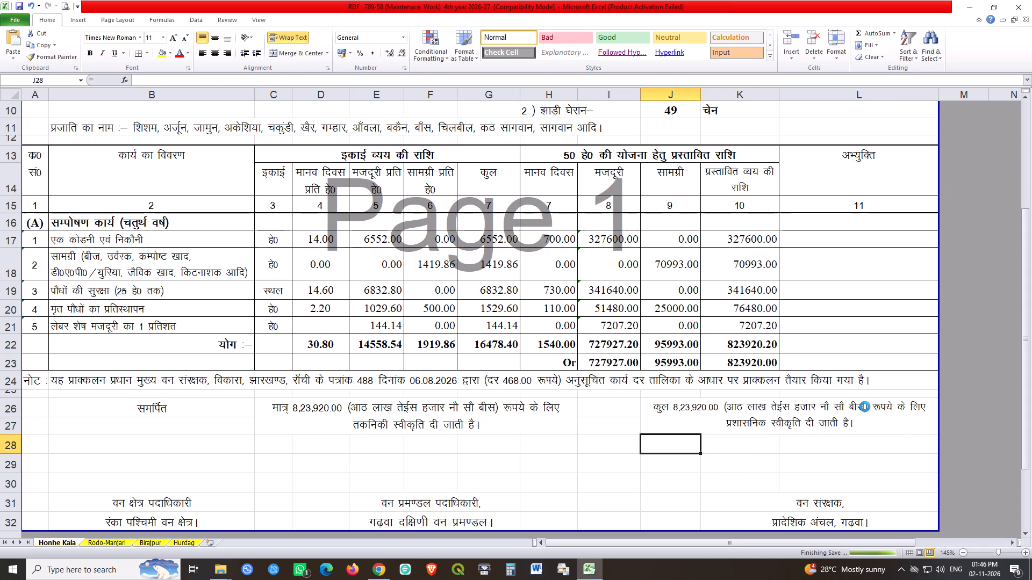
# Copy the note and approval block (B24:L27) from Honhe Kala and paste it over the Hurdag sheet's block at B24.
pyautogui.moveTo(485, 427); pyautogui.dragTo(736, 411)
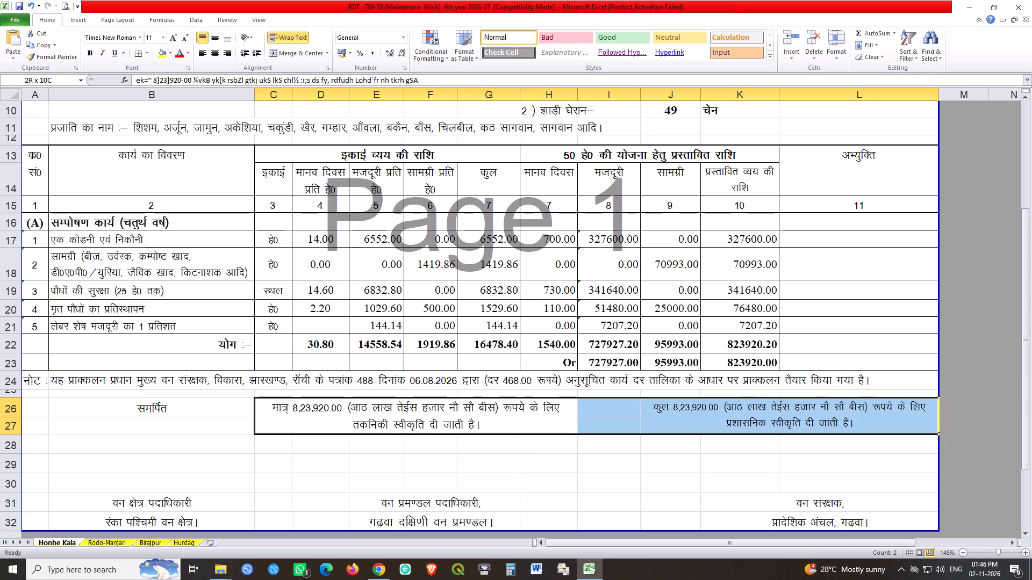
pyautogui.moveTo(736, 411); pyautogui.dragTo(811, 406)
pyautogui.click(74, 385)
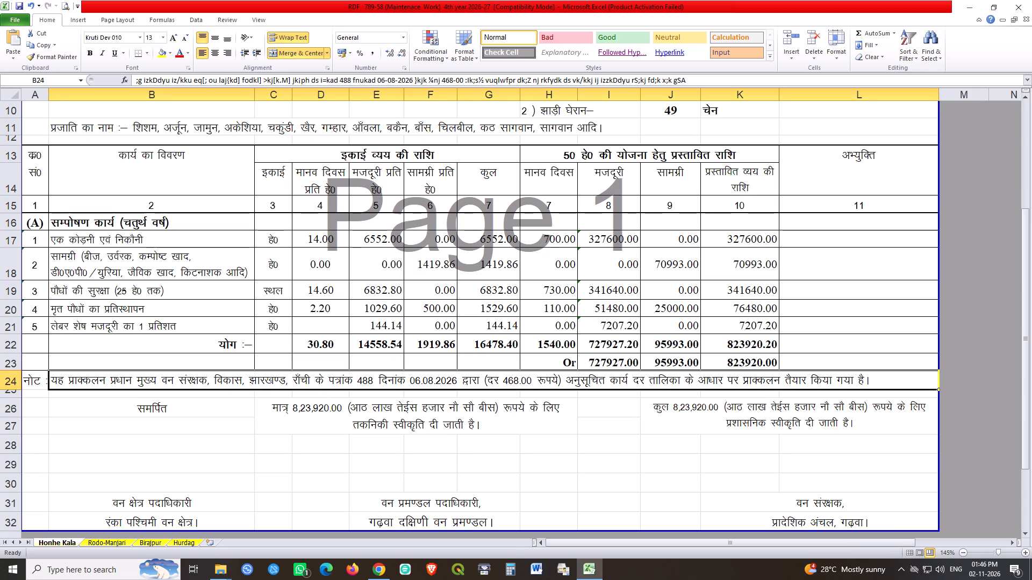
pyautogui.hotkey('ctrl', 'c')
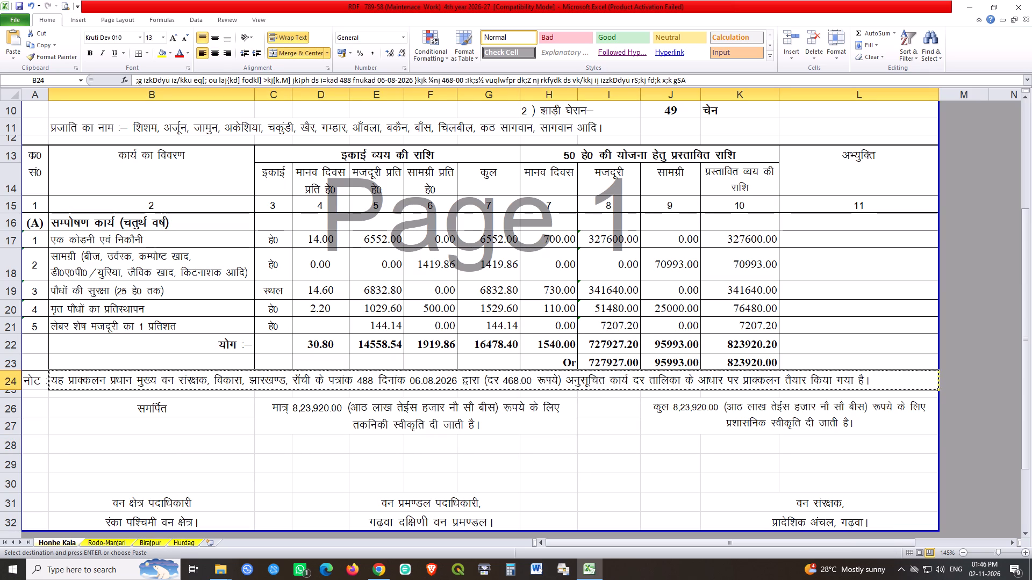
pyautogui.moveTo(101, 381); pyautogui.dragTo(353, 408)
pyautogui.hotkey('ctrl', 'c')
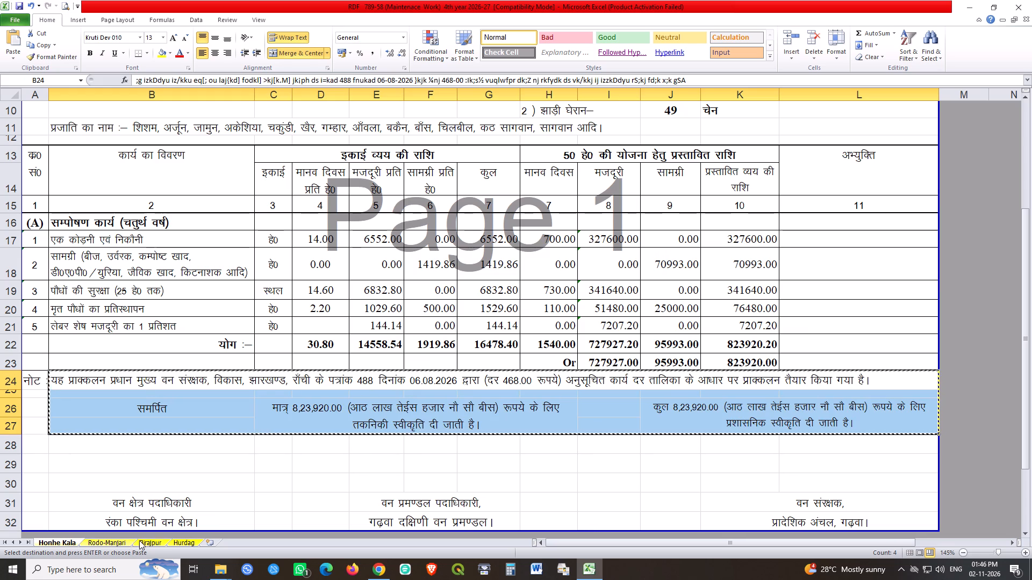
pyautogui.click(183, 539)
pyautogui.scroll(-1, 213, 436)
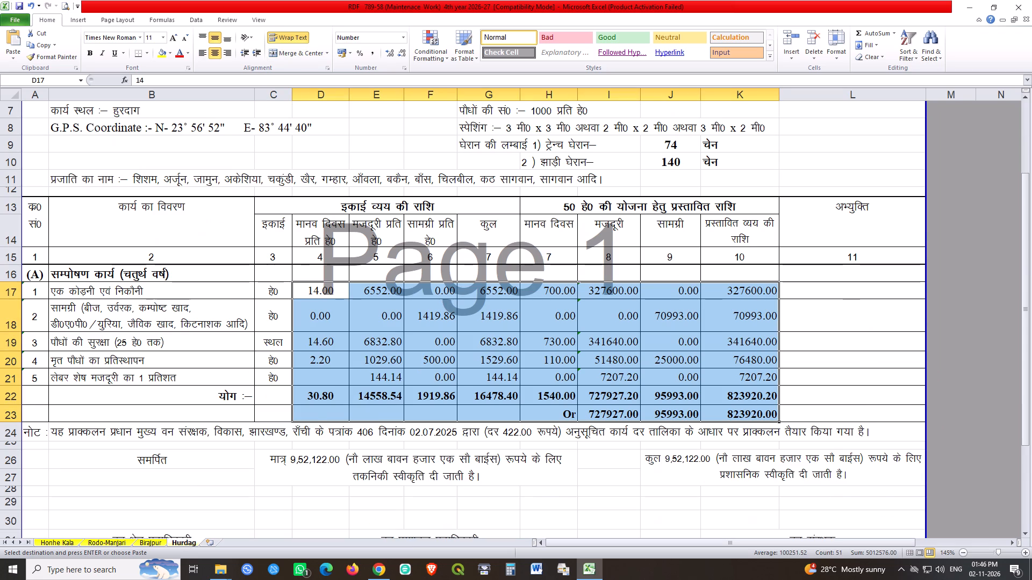
pyautogui.click(74, 431)
pyautogui.hotkey('ctrl', 'v')
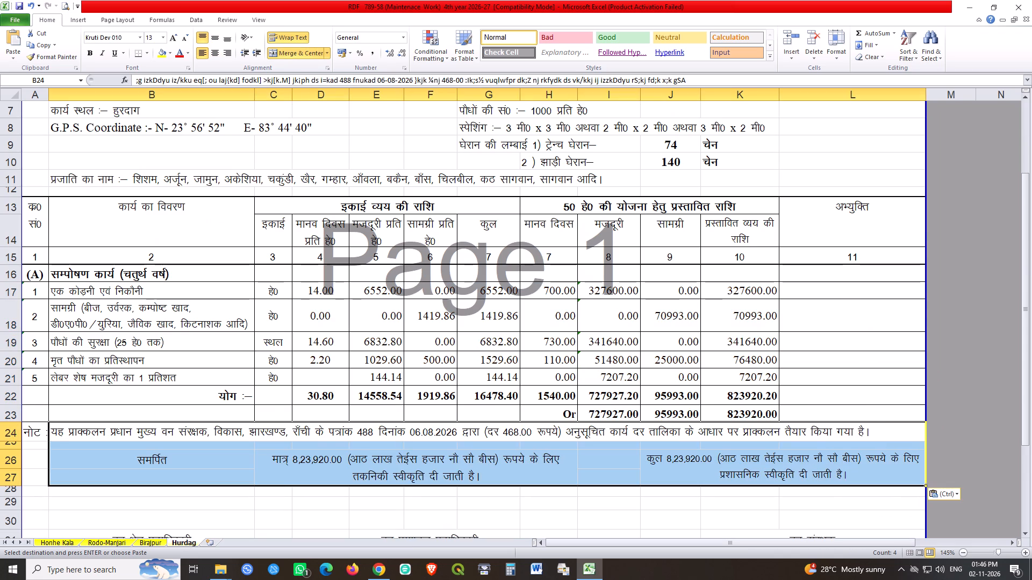
# Paste the copied note and approval block over the Birajpur sheet's block starting at B25.
pyautogui.click(155, 541)
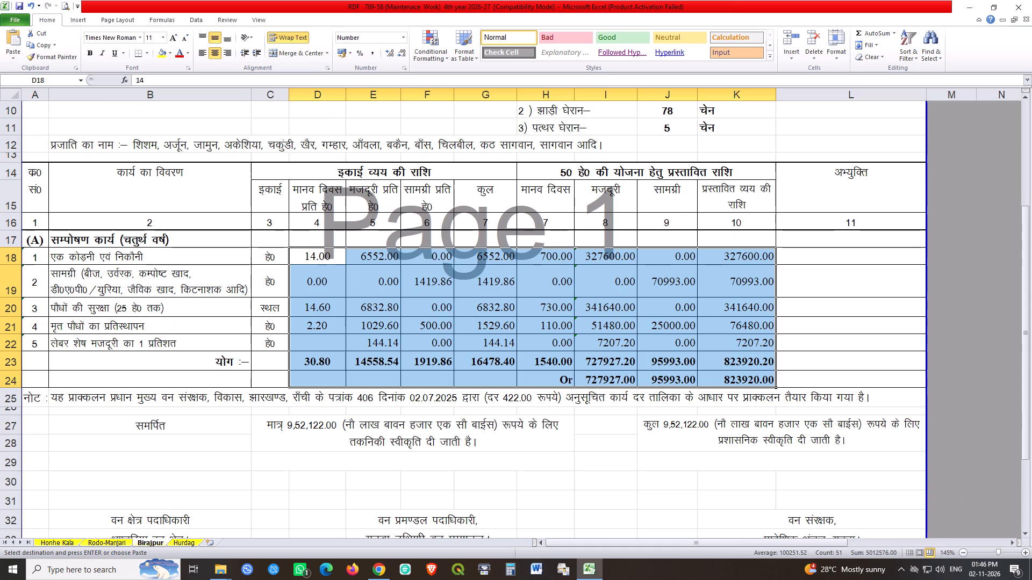
pyautogui.click(110, 419)
pyautogui.click(110, 400)
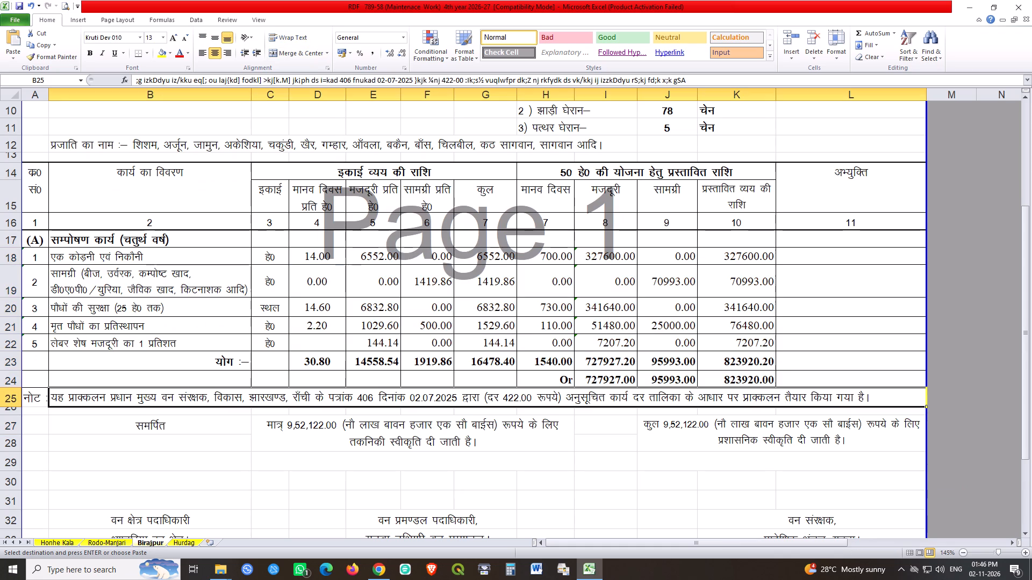
pyautogui.hotkey('ctrl', 'v')
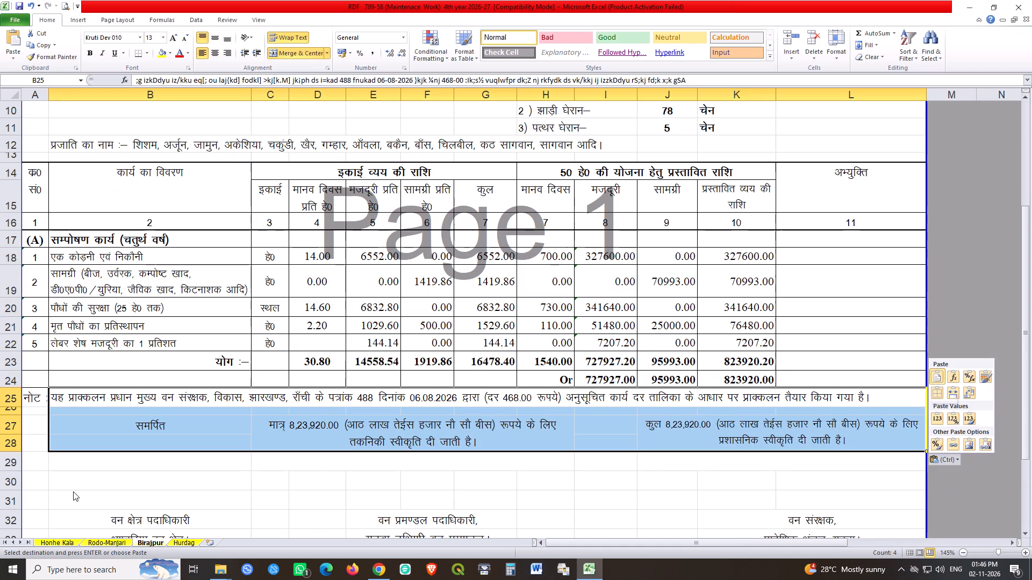
# Paste the copied note and approval block over the Rodo-Manjari sheet's block starting at B25.
pyautogui.click(119, 538)
pyautogui.click(119, 539)
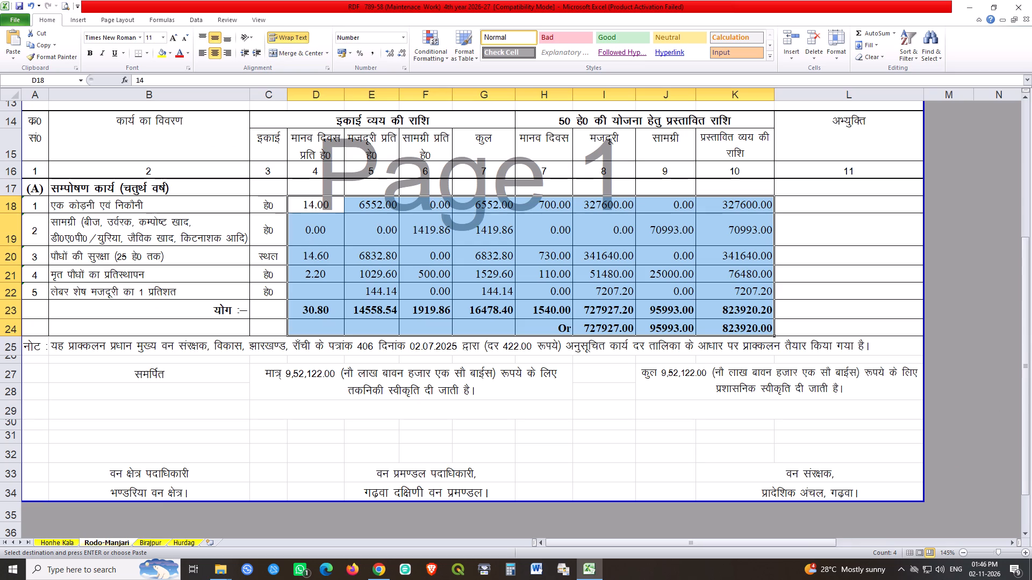
pyautogui.click(71, 346)
pyautogui.hotkey('ctrl', 'v')
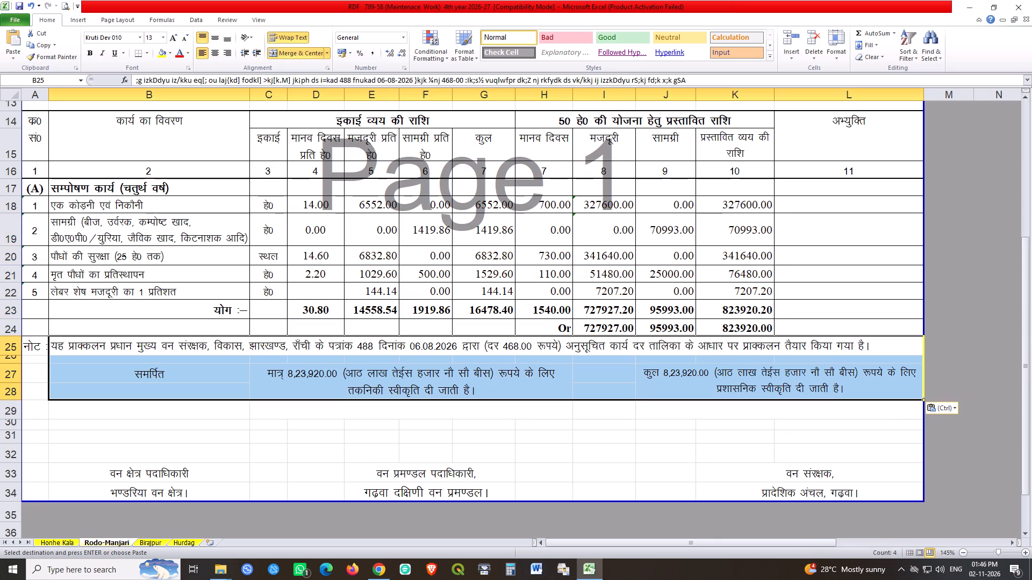
pyautogui.click(649, 453)
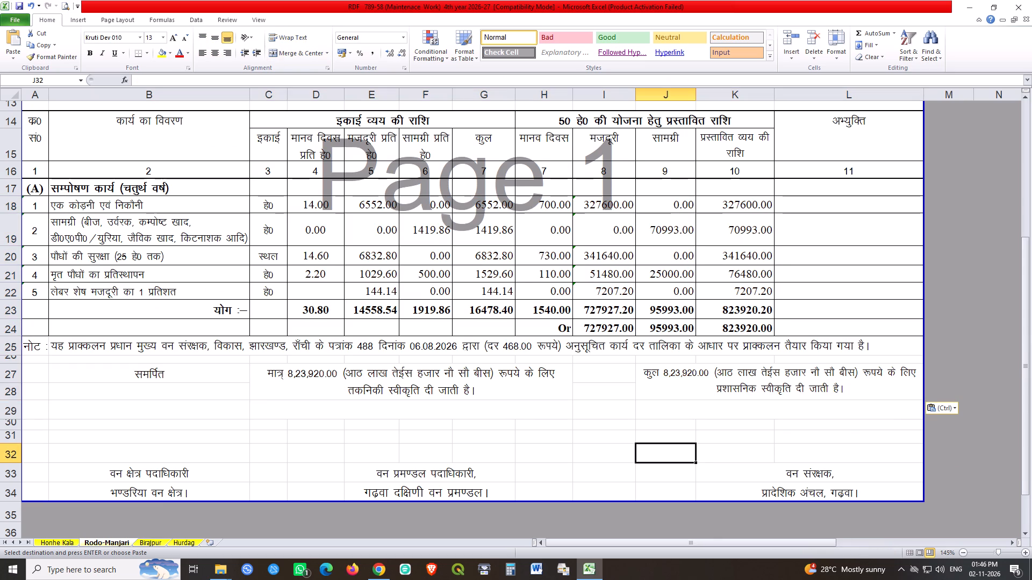
# Check the pasted note and approval blocks across the Honhe Kala, Rodo-Manjari, Birajpur and Hurdag sheets.
pyautogui.click(53, 545)
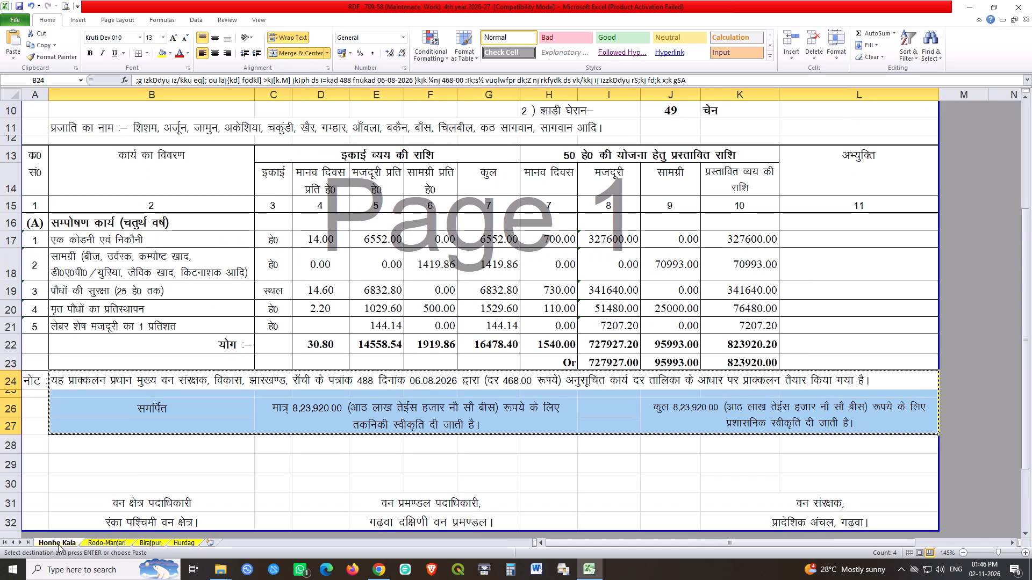
pyautogui.click(95, 540)
pyautogui.click(77, 540)
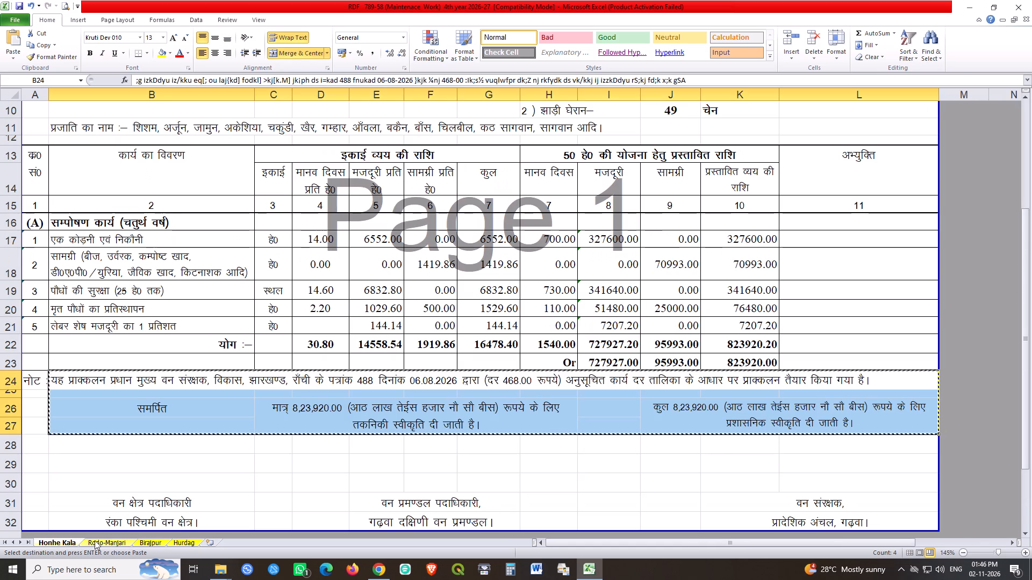
pyautogui.click(95, 540)
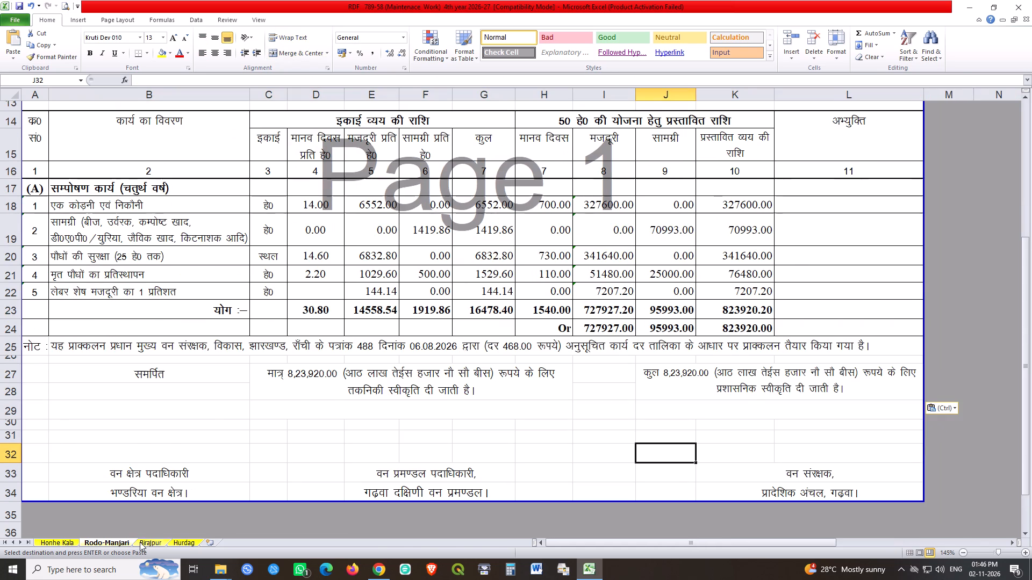
pyautogui.click(142, 542)
pyautogui.click(176, 540)
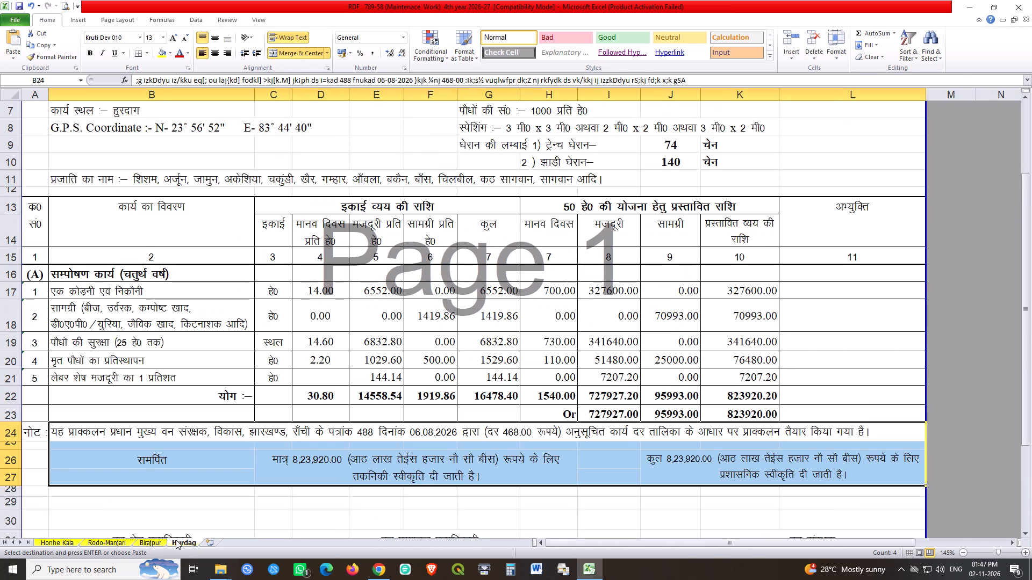
pyautogui.click(298, 513)
pyautogui.click(153, 543)
pyautogui.click(189, 495)
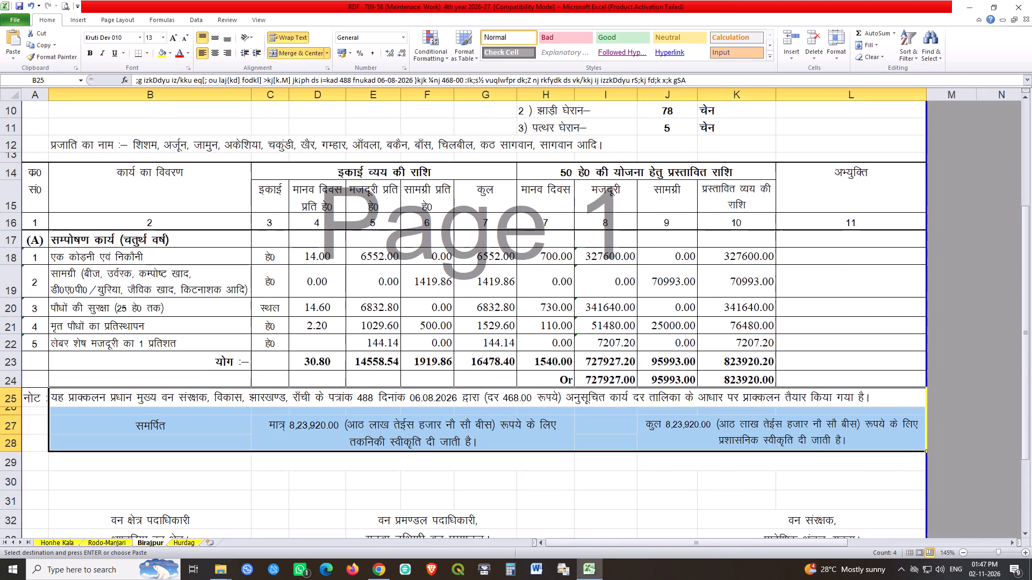
pyautogui.click(111, 542)
pyautogui.click(260, 493)
pyautogui.click(54, 542)
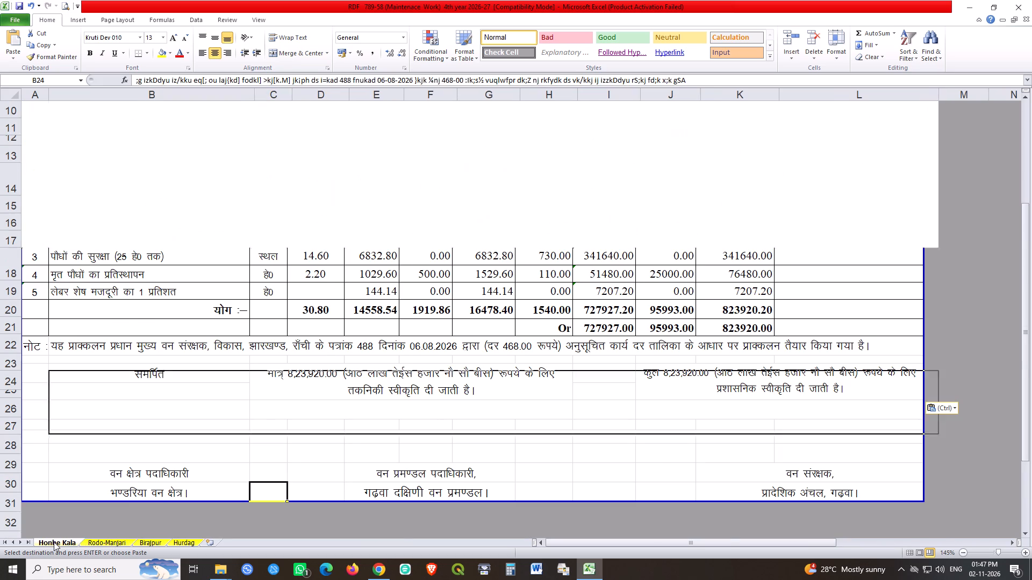
pyautogui.click(344, 462)
pyautogui.click(190, 540)
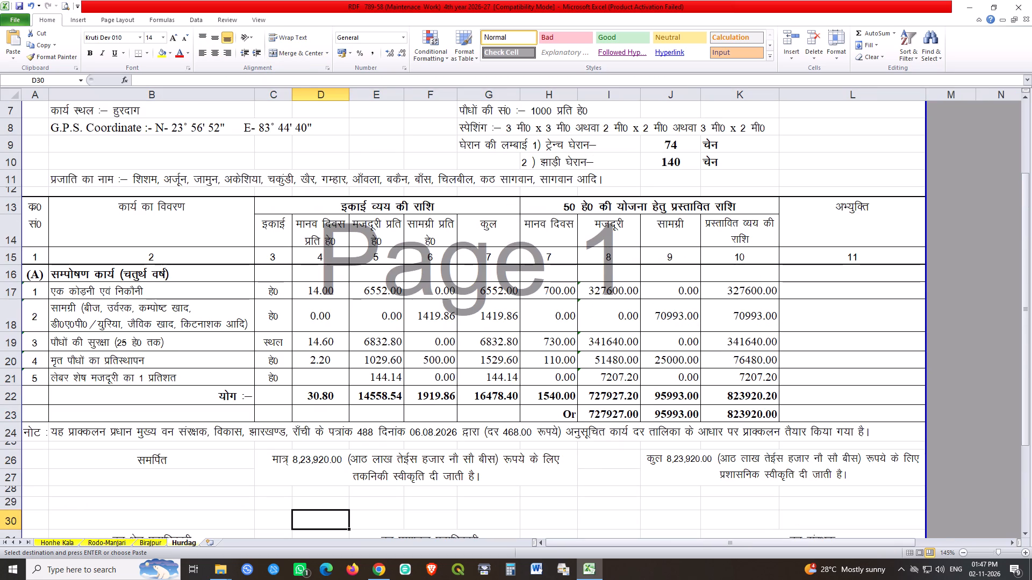
pyautogui.click(543, 482)
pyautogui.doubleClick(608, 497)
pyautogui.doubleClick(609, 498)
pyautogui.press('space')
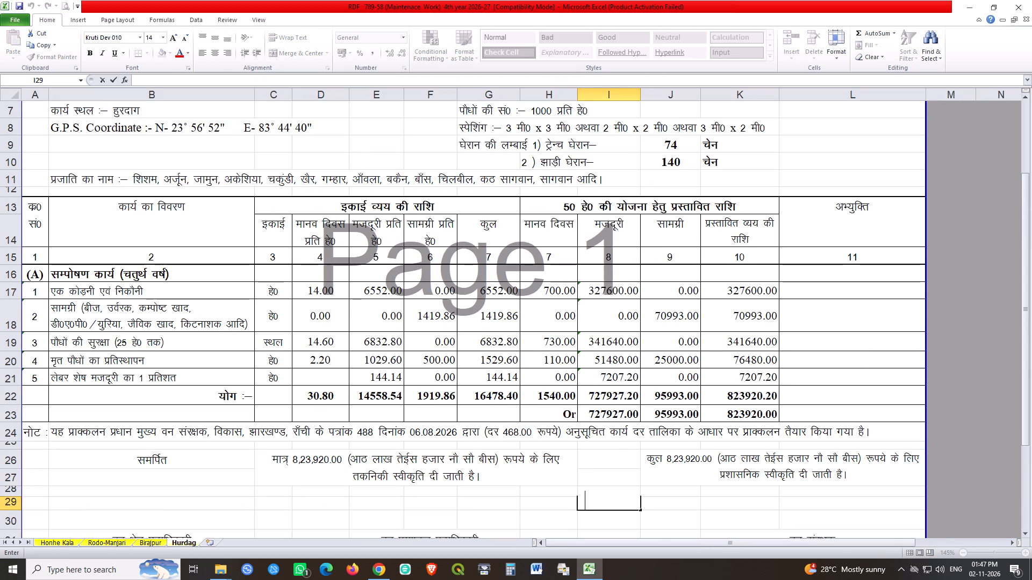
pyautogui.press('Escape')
# Save the workbook with the updated note and approval blocks.
pyautogui.hotkey('ctrl', 's')
pyautogui.hotkey('ctrl', 's')
pyautogui.hotkey('ctrl', 's')
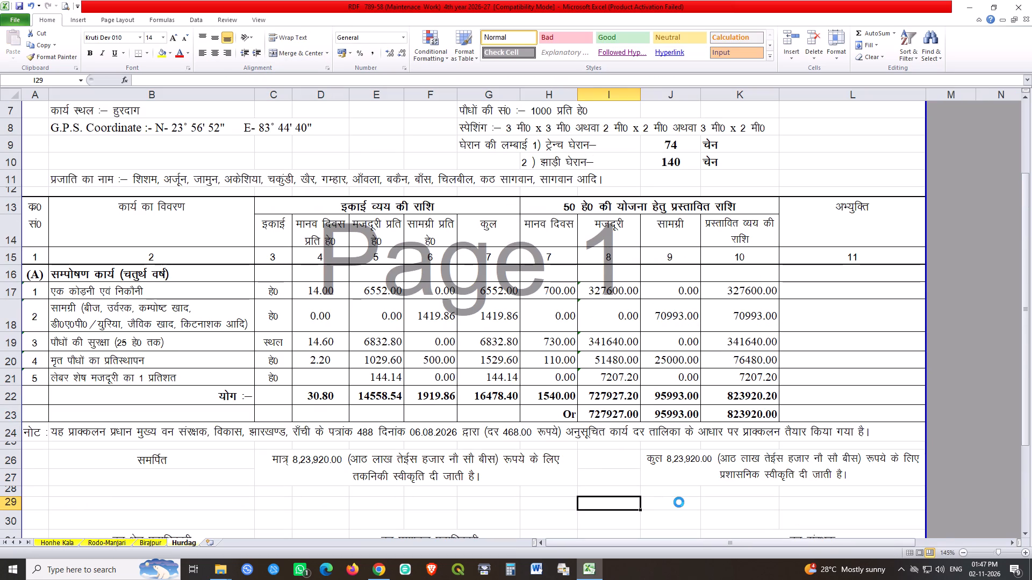
# Preview the printout of the Hurdag sheet and return to the worksheet.
pyautogui.hotkey('ctrl', 'F2')
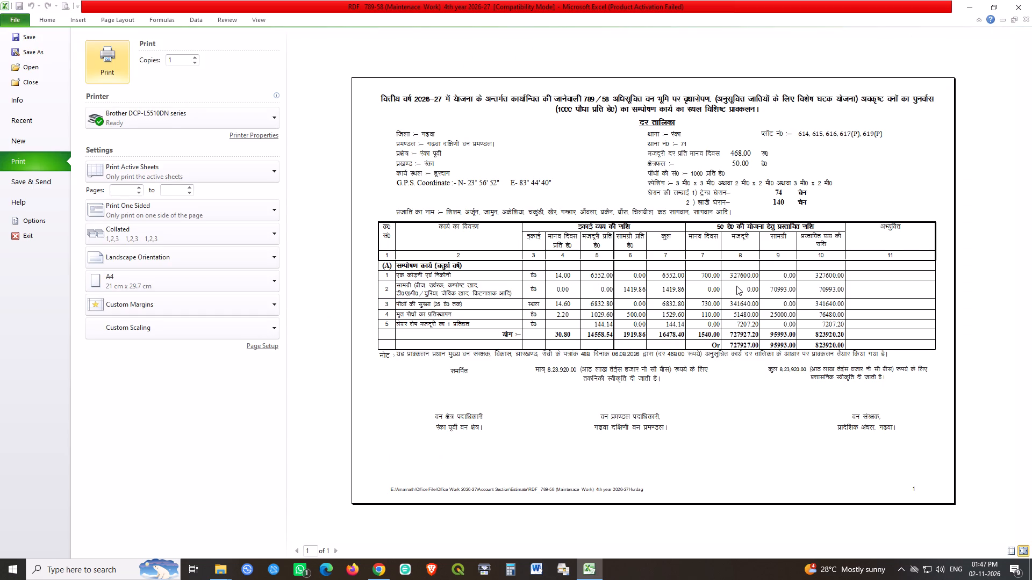
pyautogui.press('Escape')
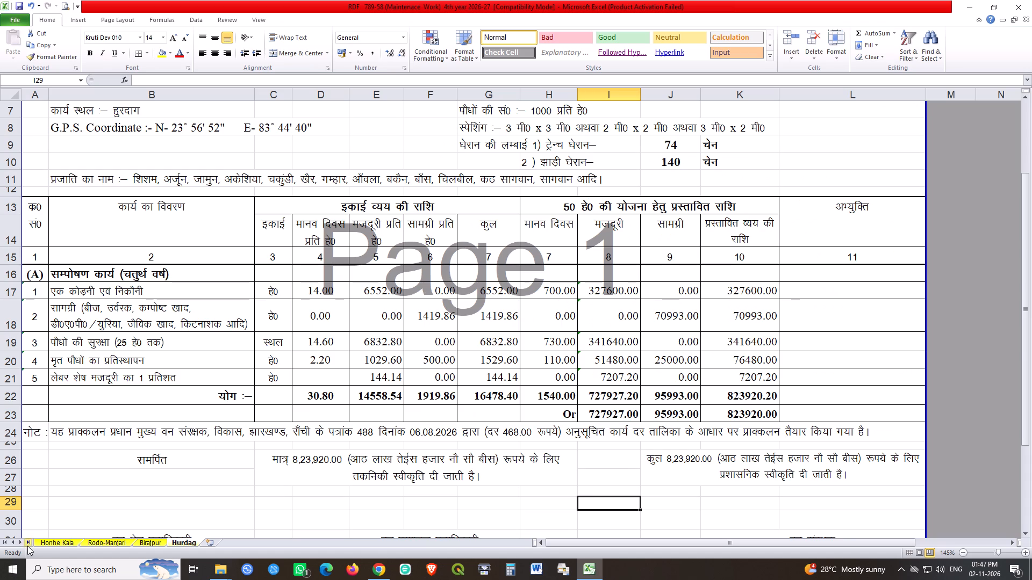
# Group all four site sheets, from Honhe Kala to Hurdag, review their print preview pages and print one copy.
pyautogui.keyDown('shift'); pyautogui.click(51, 540); pyautogui.keyUp('shift')
pyautogui.click(69, 3)
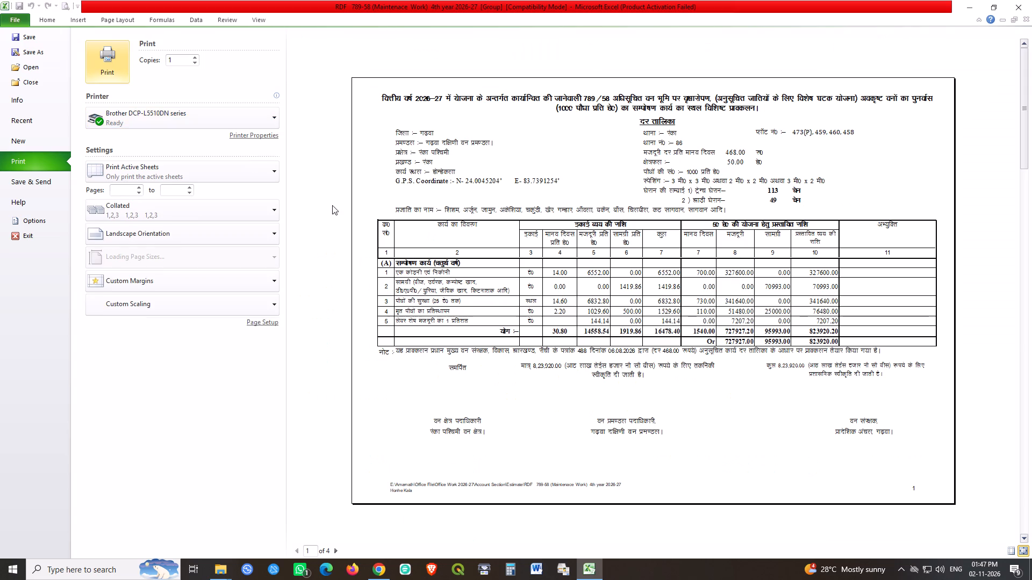
pyautogui.scroll(-20, 660, 287)
pyautogui.scroll(-1, 660, 287)
pyautogui.scroll(1, 660, 287)
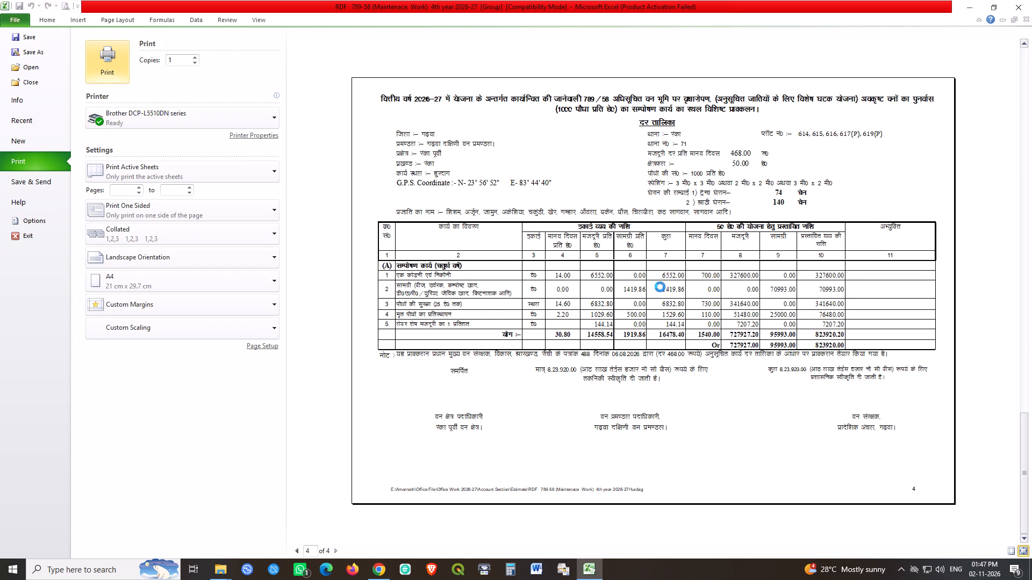
pyautogui.scroll(1, 660, 287)
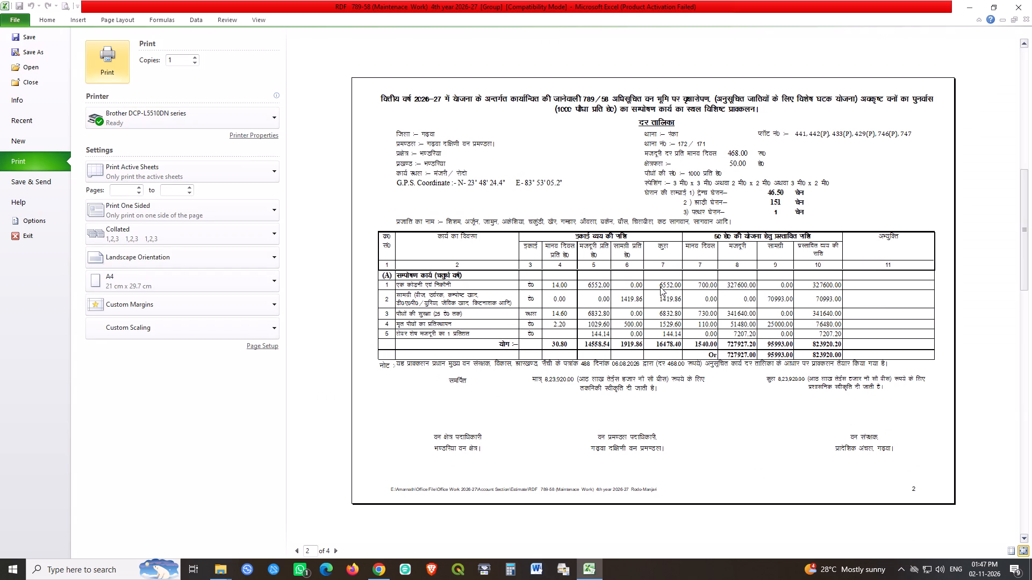
pyautogui.scroll(4, 660, 287)
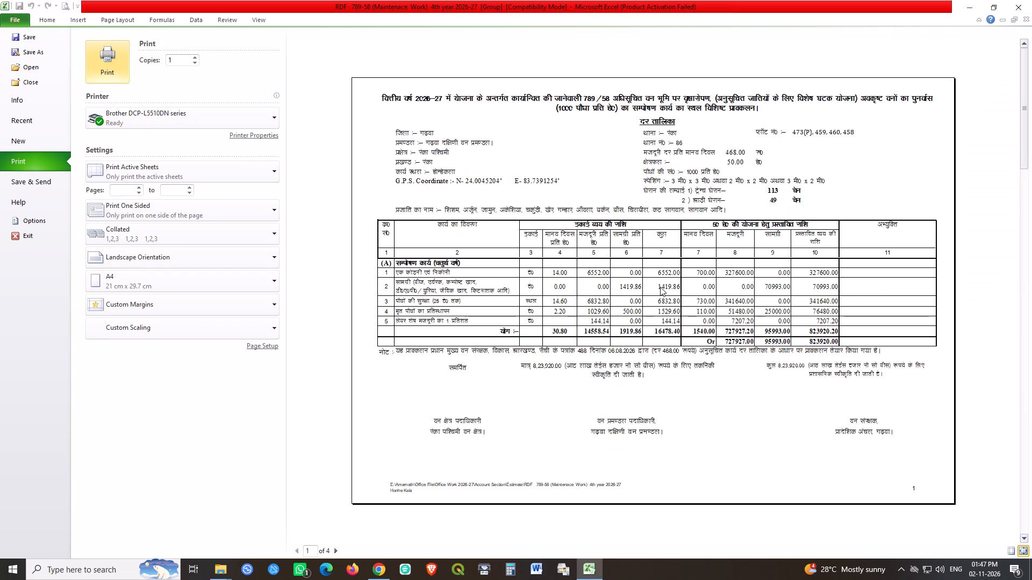
pyautogui.click(114, 55)
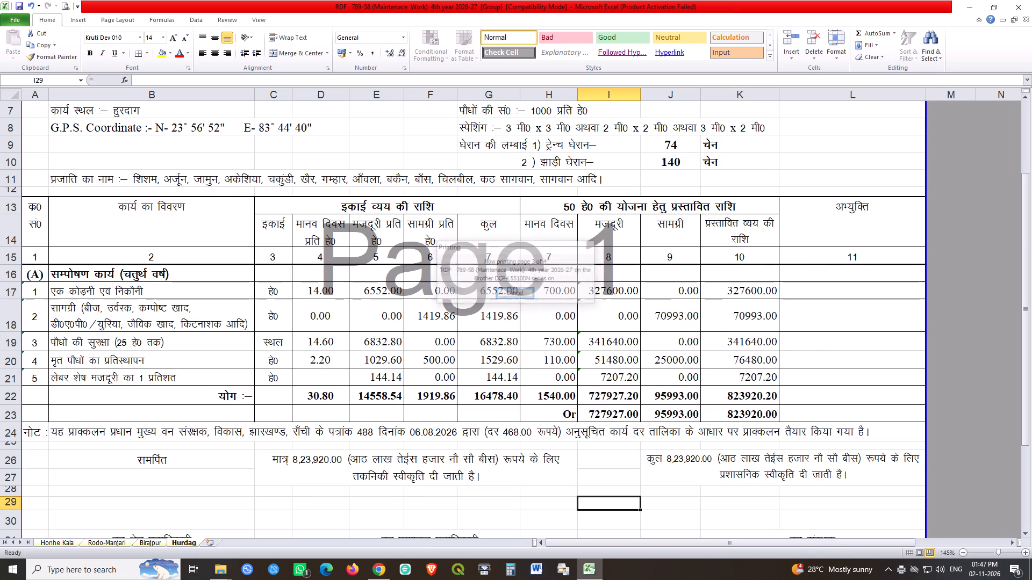
# Save the workbook after printing.
pyautogui.hotkey('ctrl', 's')
pyautogui.hotkey('ctrl', 's')
pyautogui.hotkey('ctrl', 's')
pyautogui.hotkey('ctrl', 's')
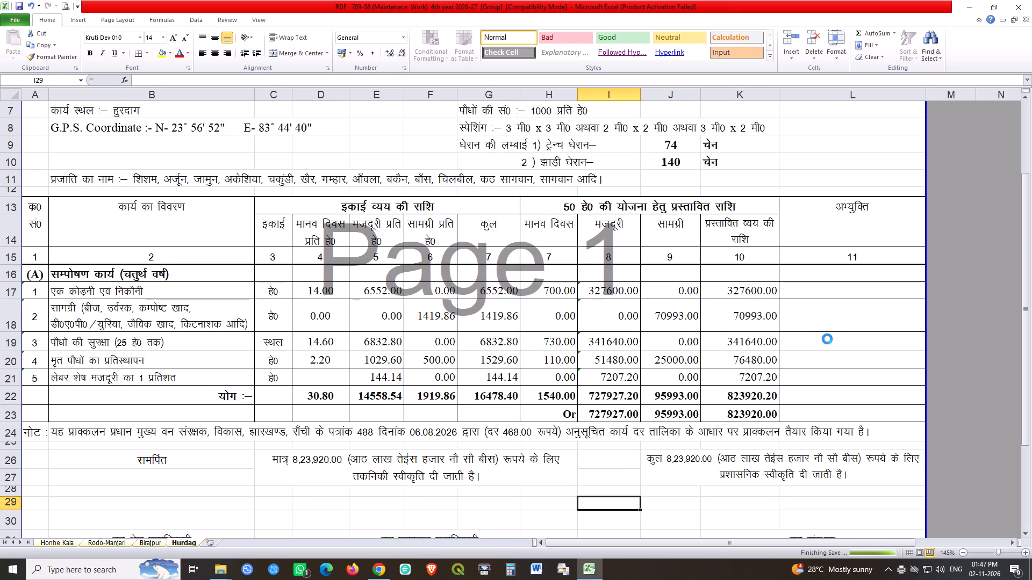
pyautogui.hotkey('ctrl', 's')
pyautogui.hotkey('ctrl', 's')
pyautogui.hotkey('ctrl', 's')
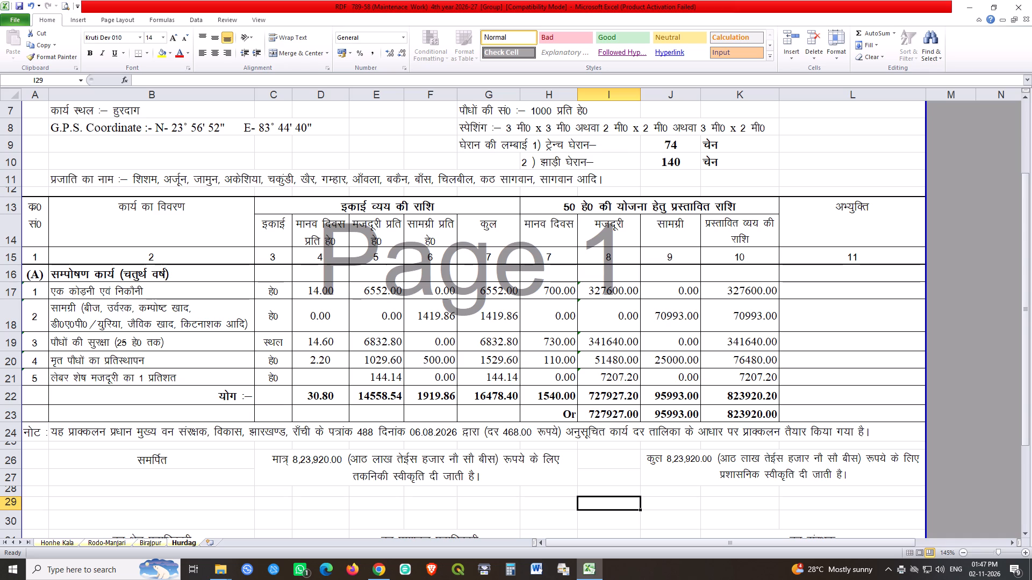
pyautogui.hotkey('ctrl', 's')
pyautogui.hotkey('ctrl', 's')
pyautogui.hotkey('ctrl', 's')
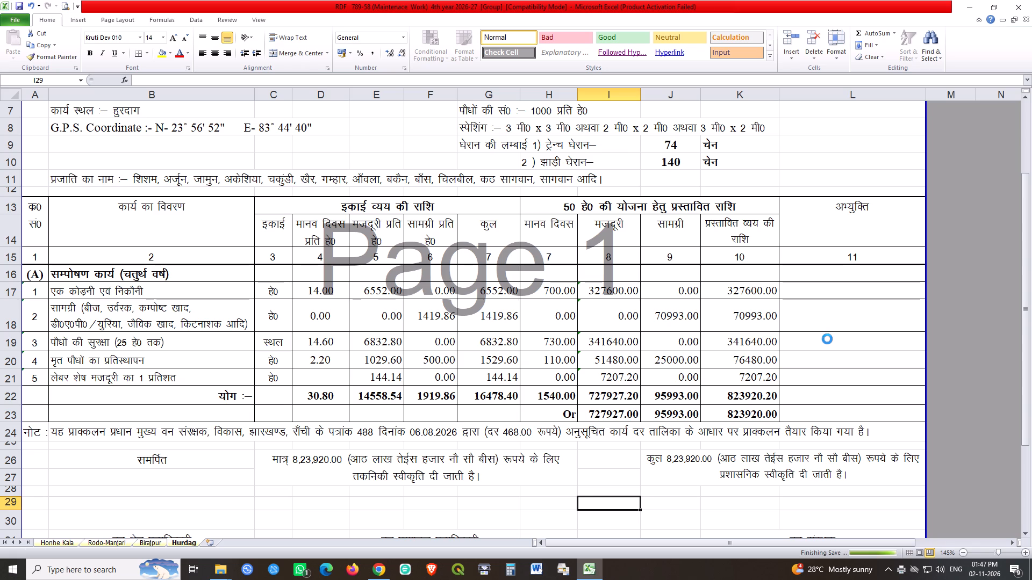
# Close the RDF 789-58 4th year workbook and return to the 2026-27 Estimate folder in File Explorer.
pyautogui.click(1013, 0)
pyautogui.click(816, 424)
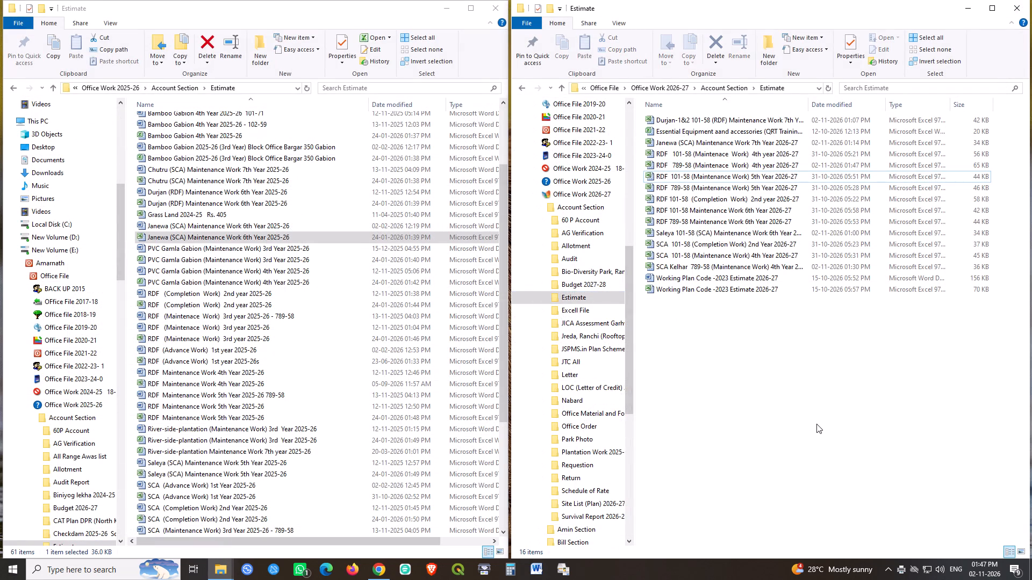